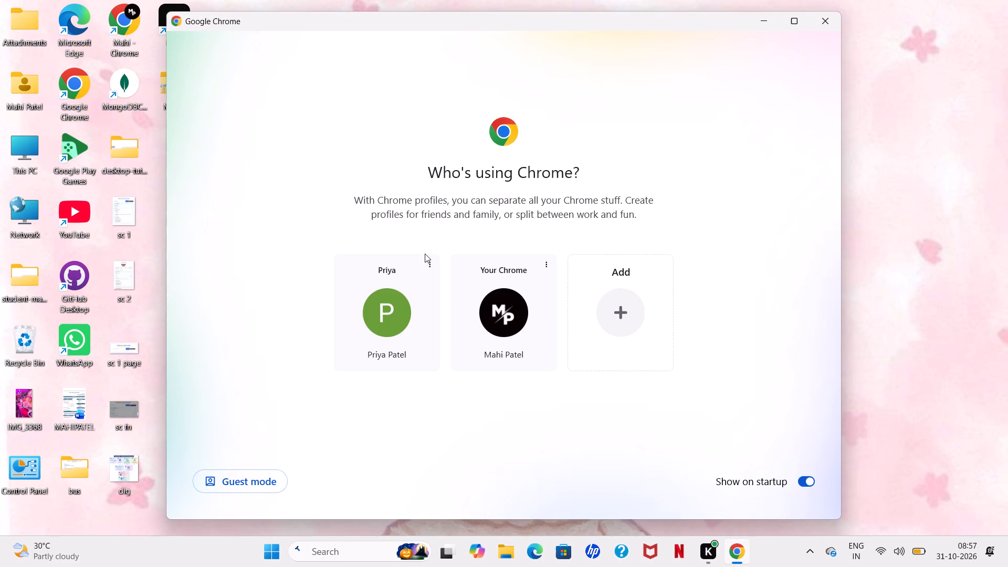
Open the browser with the "Your Chrome" profile and close the extra New Tab page.
left_click(517, 318)
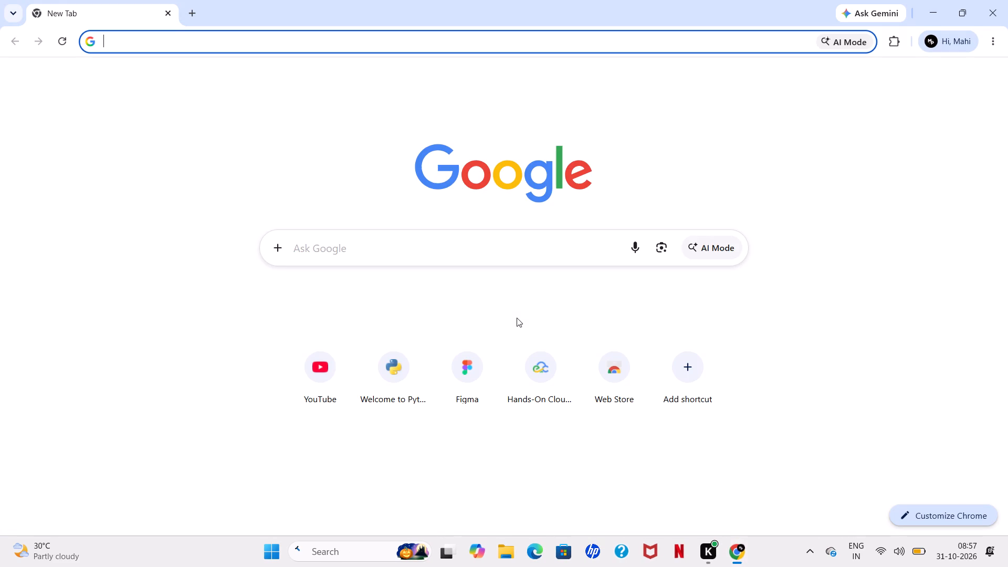
left_click(460, 234)
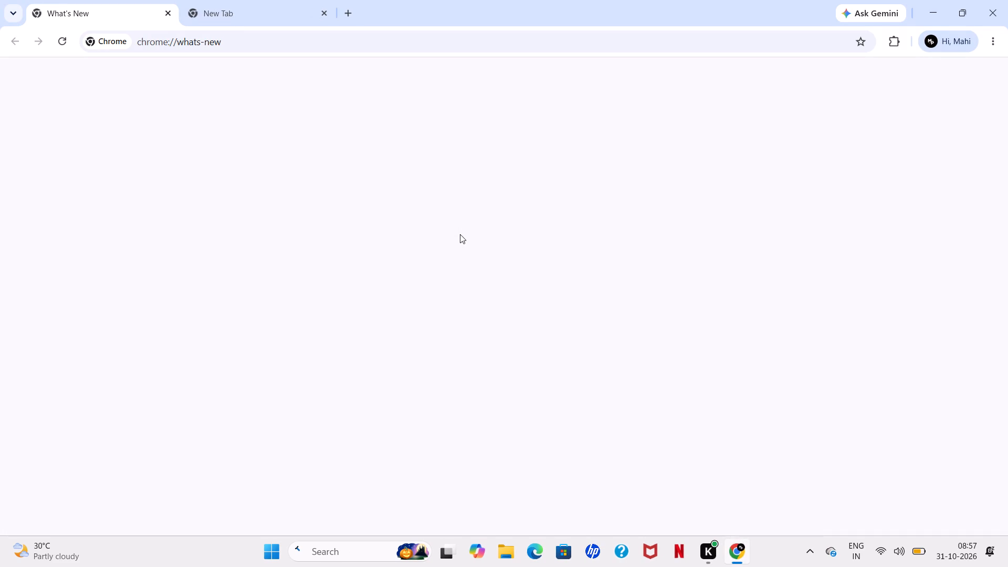
left_click(320, 16)
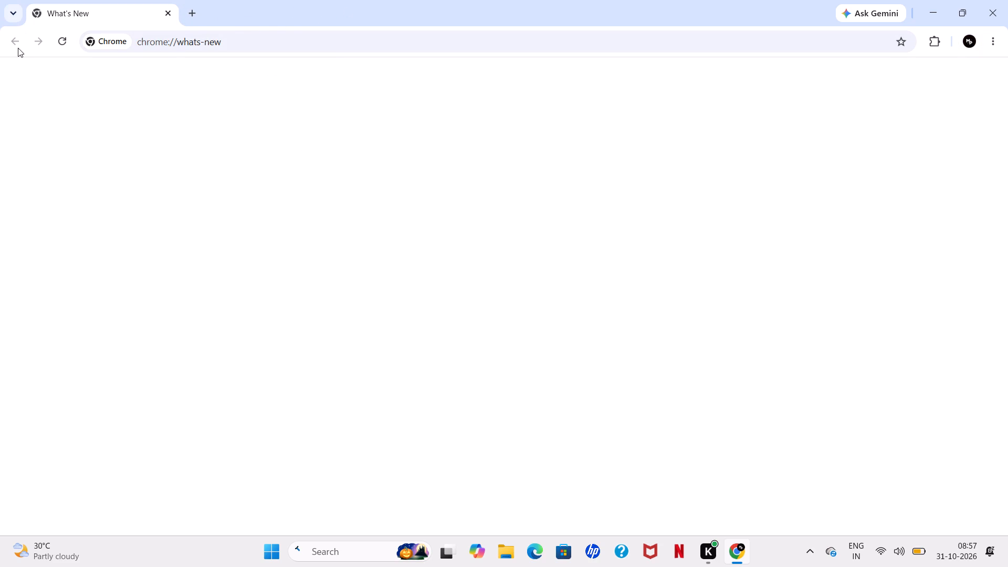
Replace the What's New address and open the Figma Recents page at figma.com.
left_click(204, 40)
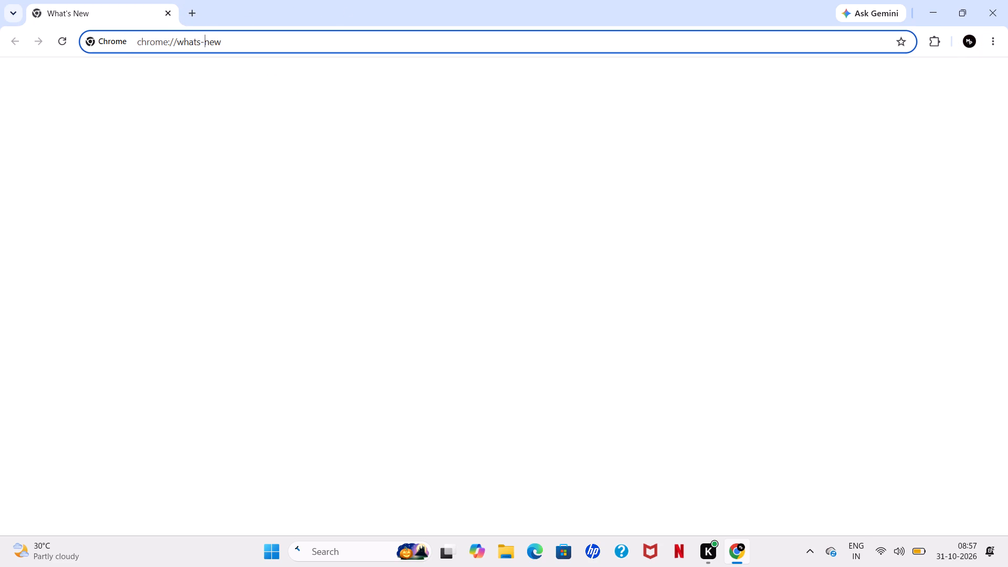
left_click(239, 48)
key("BackSpace")
key("BackSpace")
key("BackSpace")
key("BackSpace")
key("BackSpace")
key("BackSpace")
key("BackSpace")
key("BackSpace")
key("BackSpace")
key("BackSpace")
key("BackSpace")
key("BackSpace")
key("BackSpace")
key("BackSpace")
key("BackSpace")
key("BackSpace")
key("BackSpace")
key("BackSpace")
key("BackSpace")
key("BackSpace")
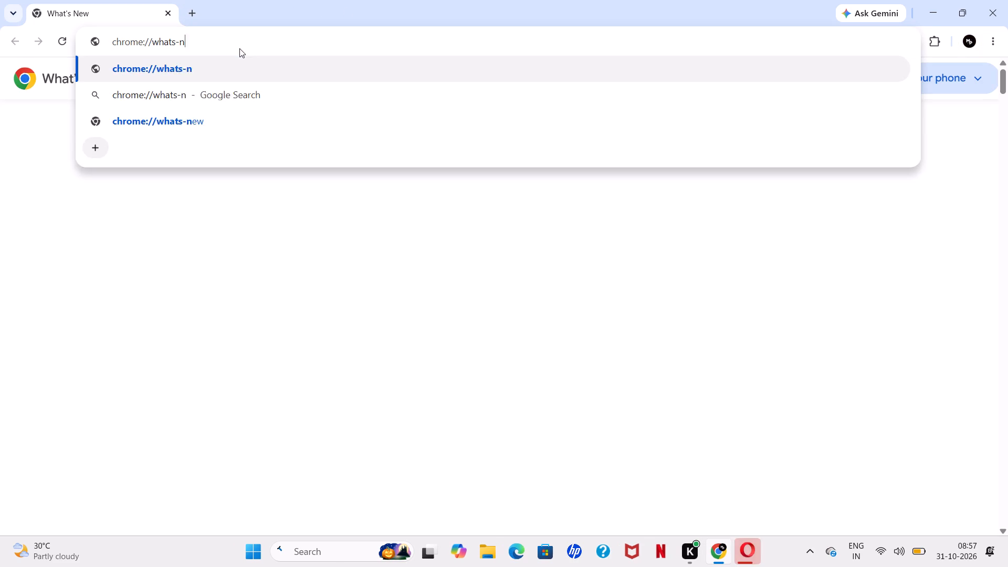
key("f")
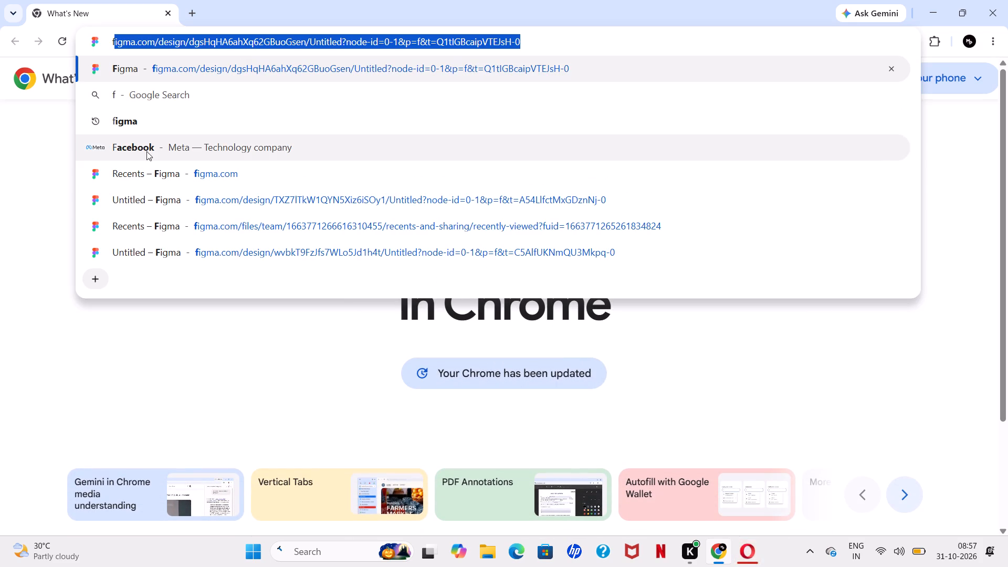
left_click(138, 174)
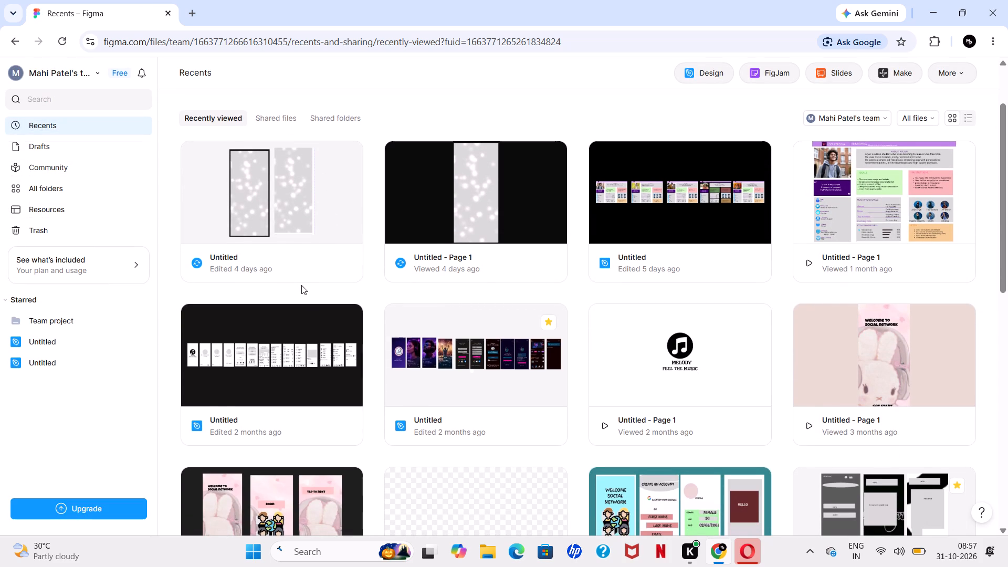
Open the starred Untitled design file whose thumbnail shows the row of purple and black music app screens.
left_click(510, 350)
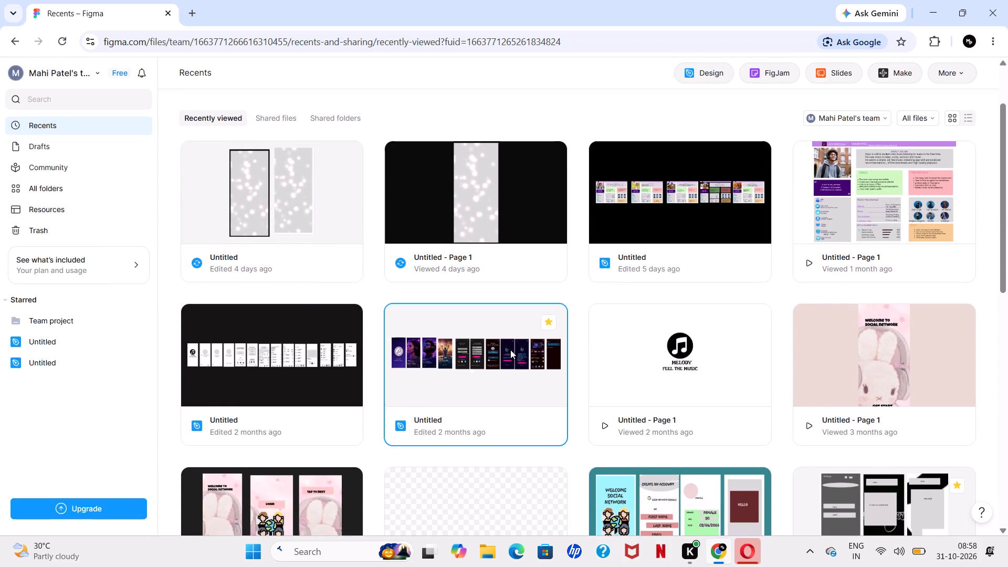
key("Return")
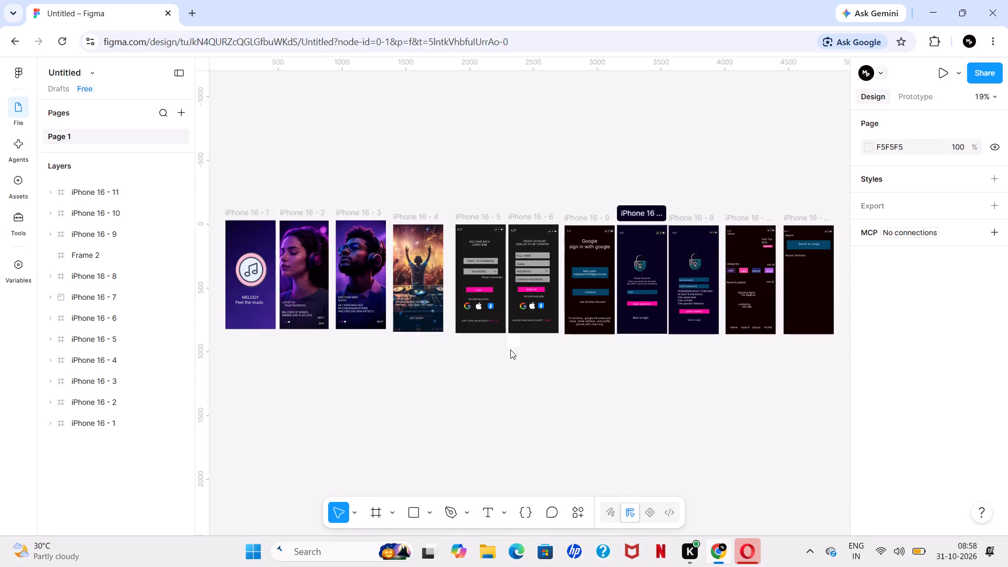
Examine the iPhone 16 - 10 Home and iPhone 16 - 11 Search screens, including the Search screen's status bar image.
scroll(497, 351, "left", 2)
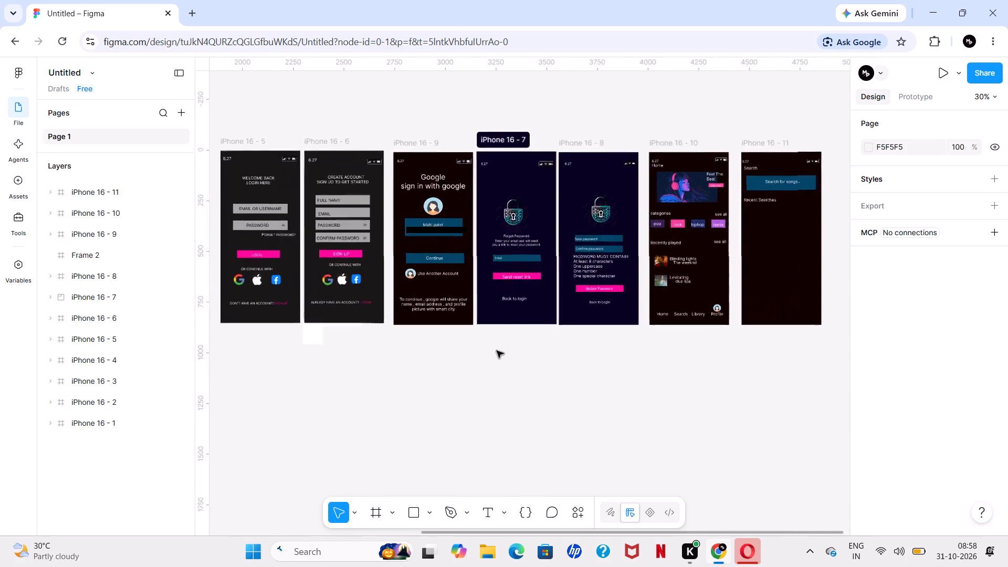
scroll(497, 351, "left", 2)
scroll(489, 361, "up", 1)
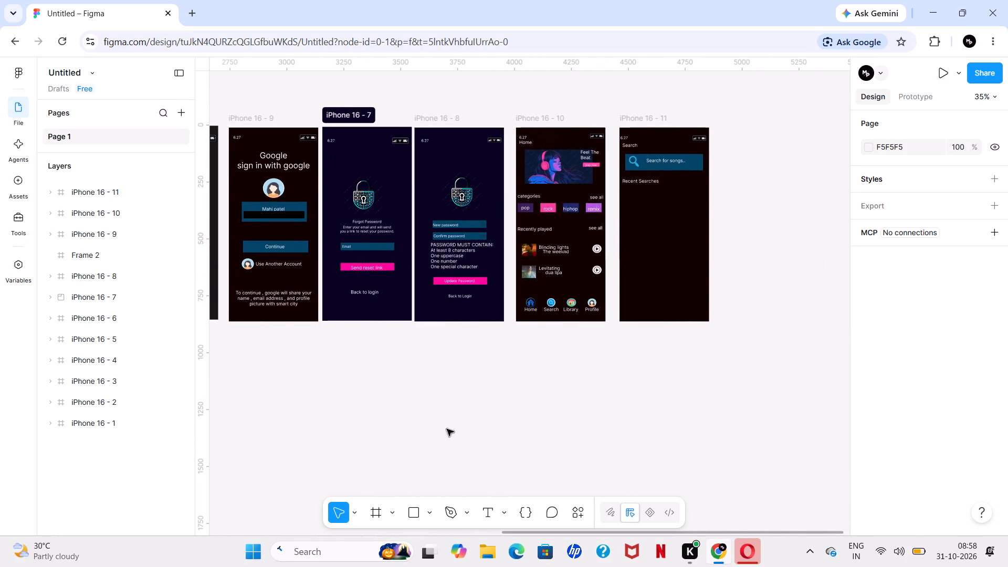
scroll(550, 342, "up", 1)
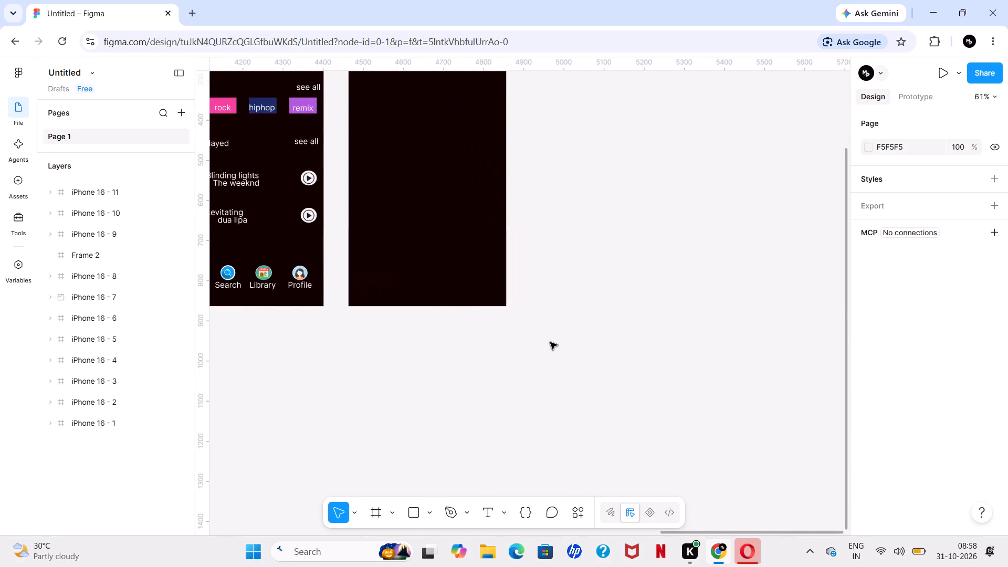
scroll(550, 342, "up", 1)
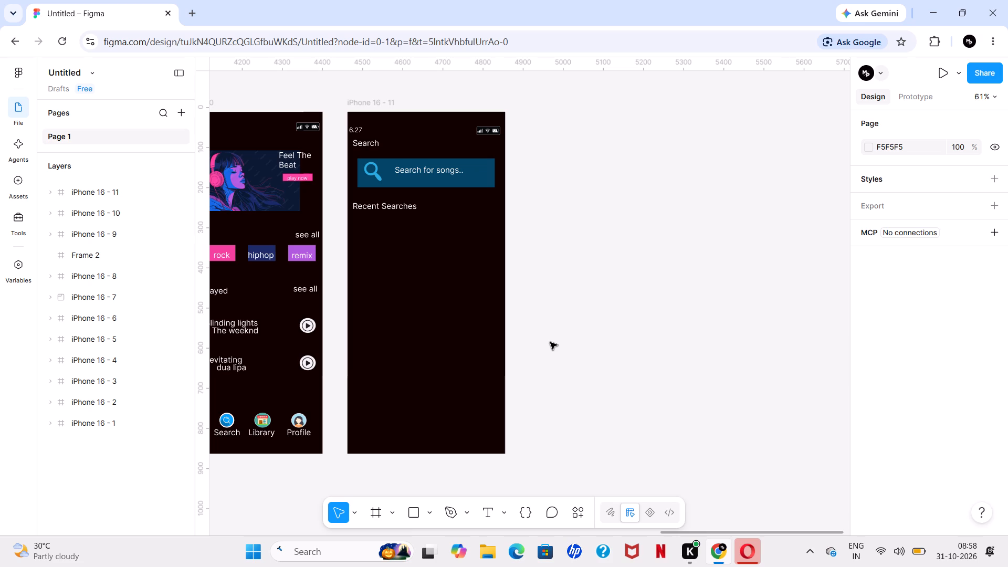
scroll(550, 342, "right", 2)
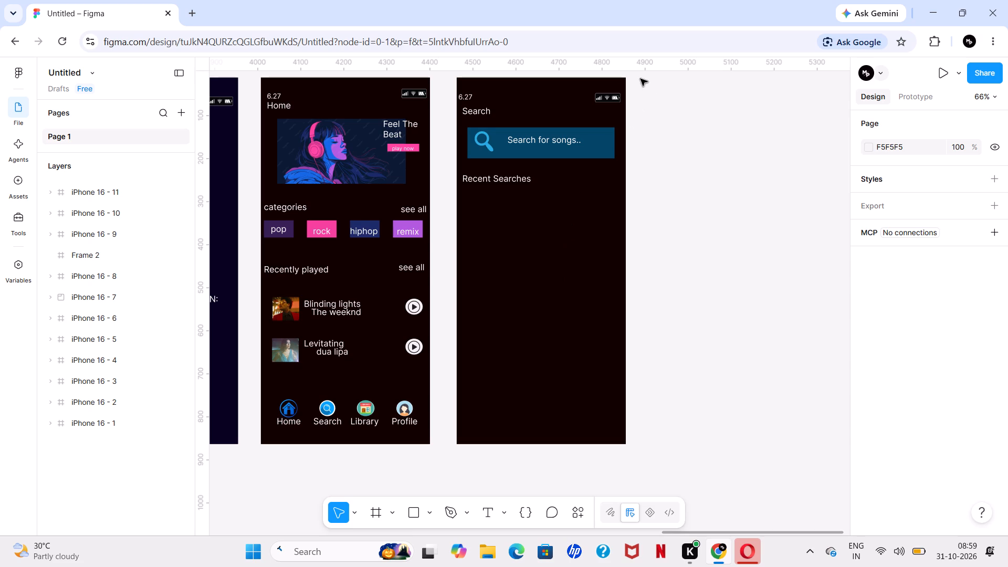
left_click(612, 94)
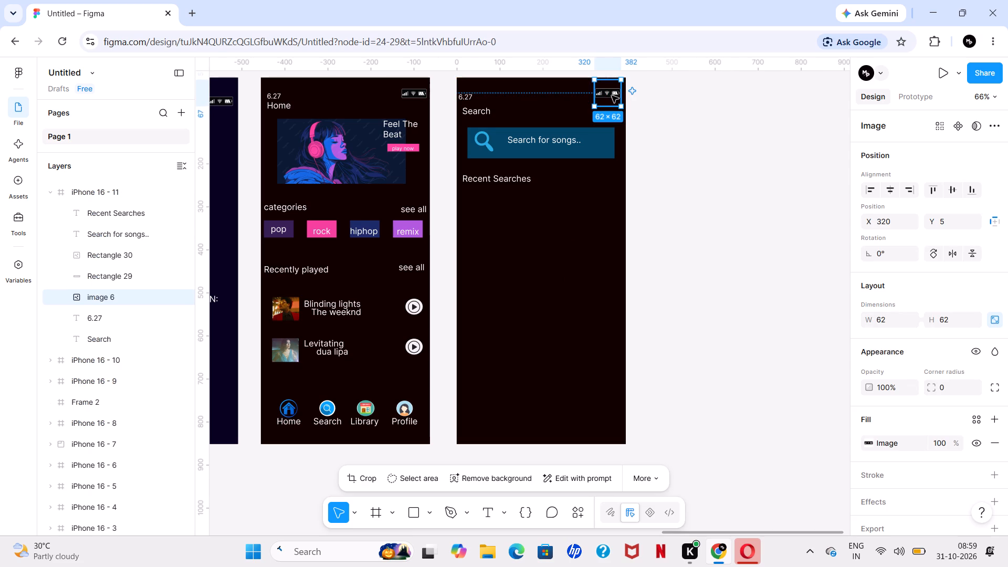
left_click(612, 96)
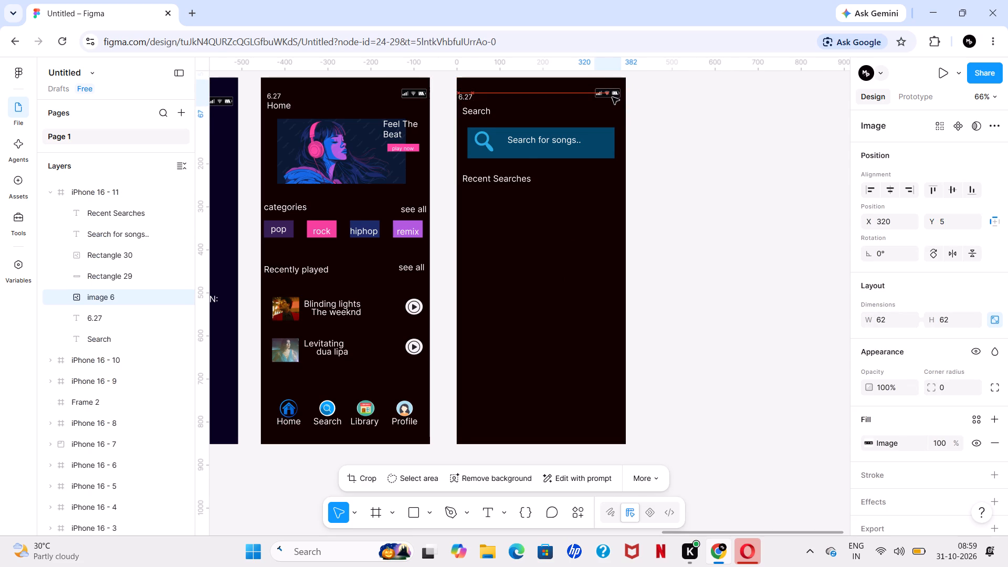
left_click(561, 236)
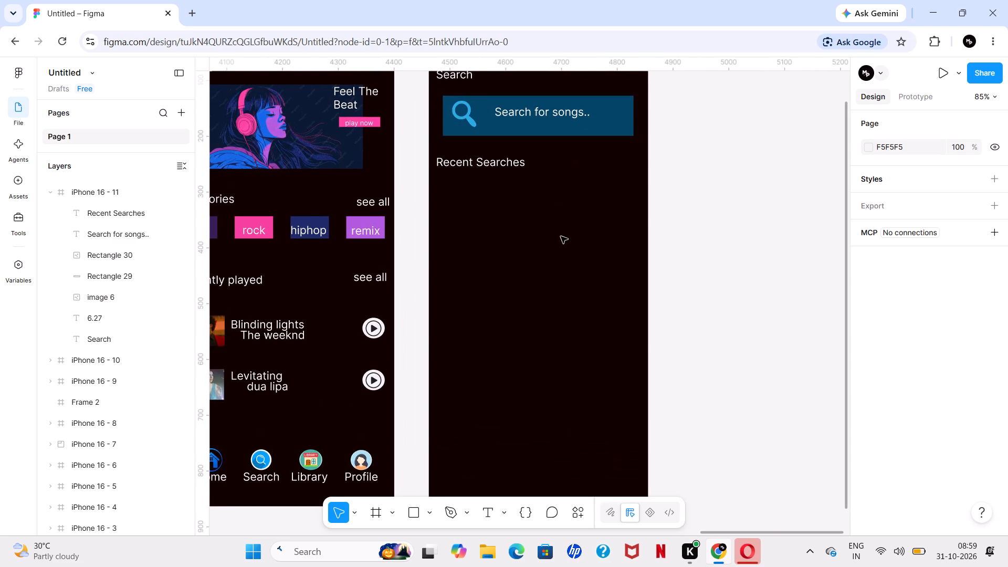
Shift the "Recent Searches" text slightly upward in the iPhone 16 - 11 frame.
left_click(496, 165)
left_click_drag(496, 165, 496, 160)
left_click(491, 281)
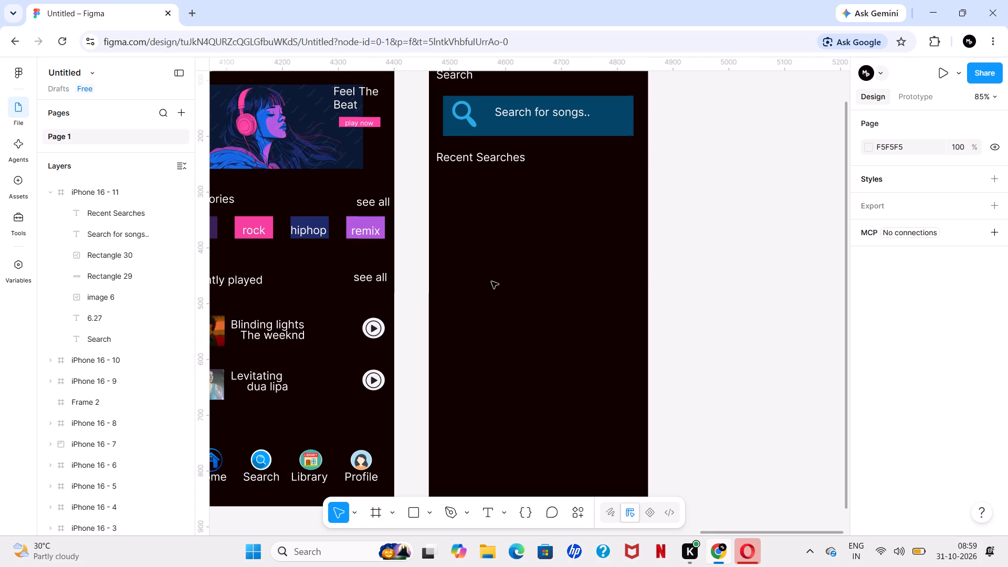
Add the text "Popular songs" below the "Recent Searches" heading in the iPhone 16 - 11 frame.
left_click(485, 510)
left_click(474, 214)
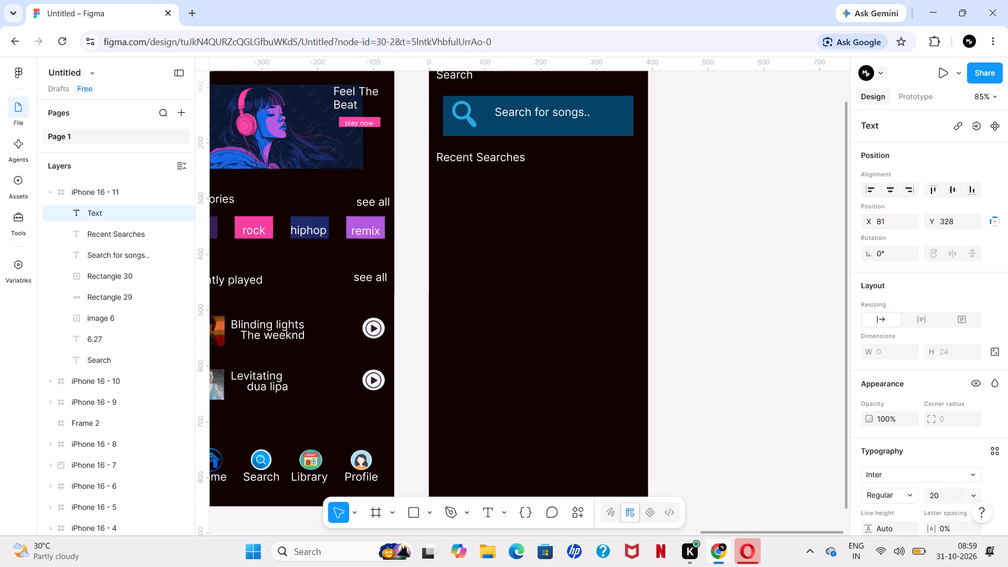
key("p")
key("BackSpace")
type("Po")
type("pu")
key("l")
type("ar")
key("space")
type("songs")
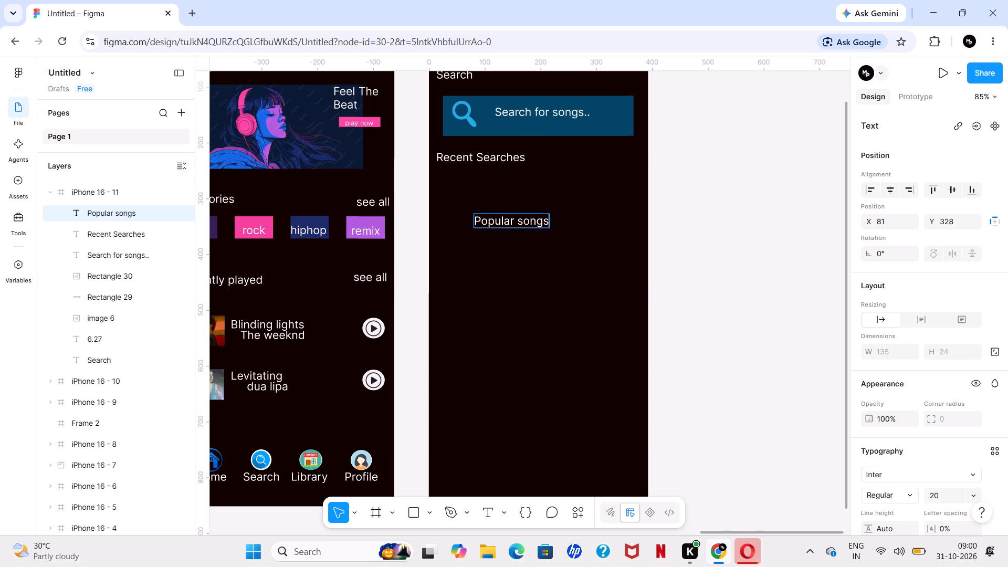
left_click(499, 269)
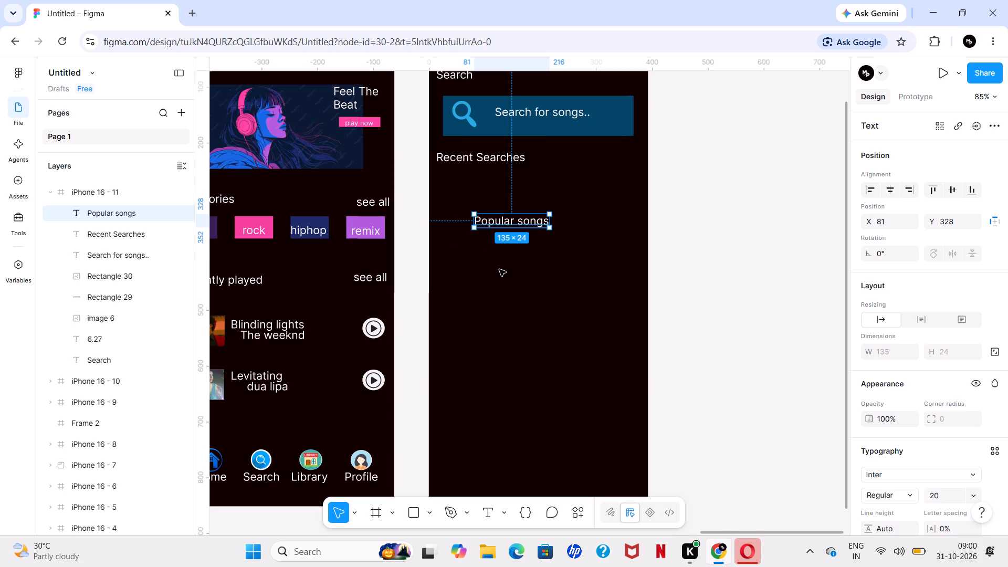
Move the "Popular songs" text closer beneath "Recent Searches", to about X 69, Y 295.
left_click_drag(517, 220, 518, 188)
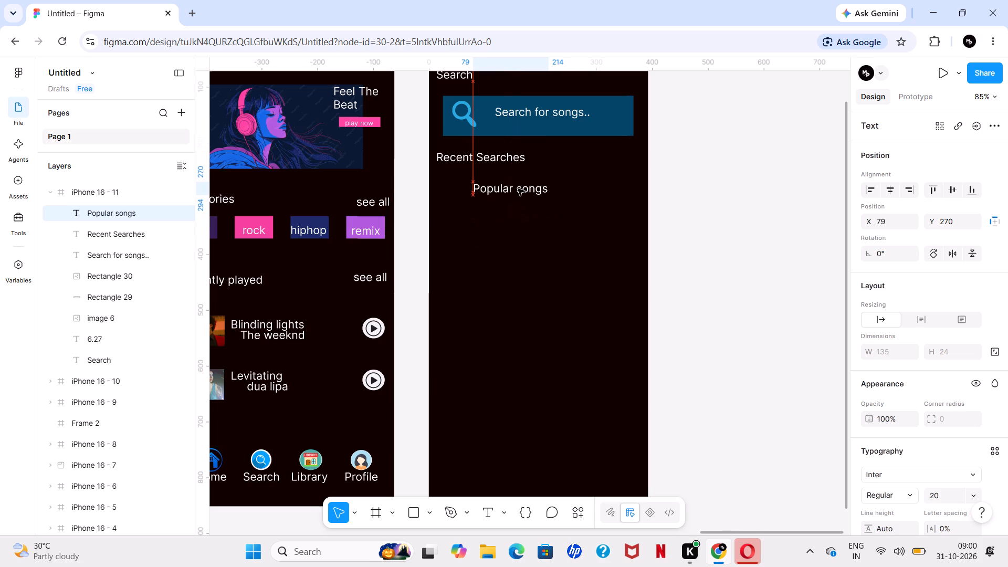
left_click_drag(518, 188, 510, 200)
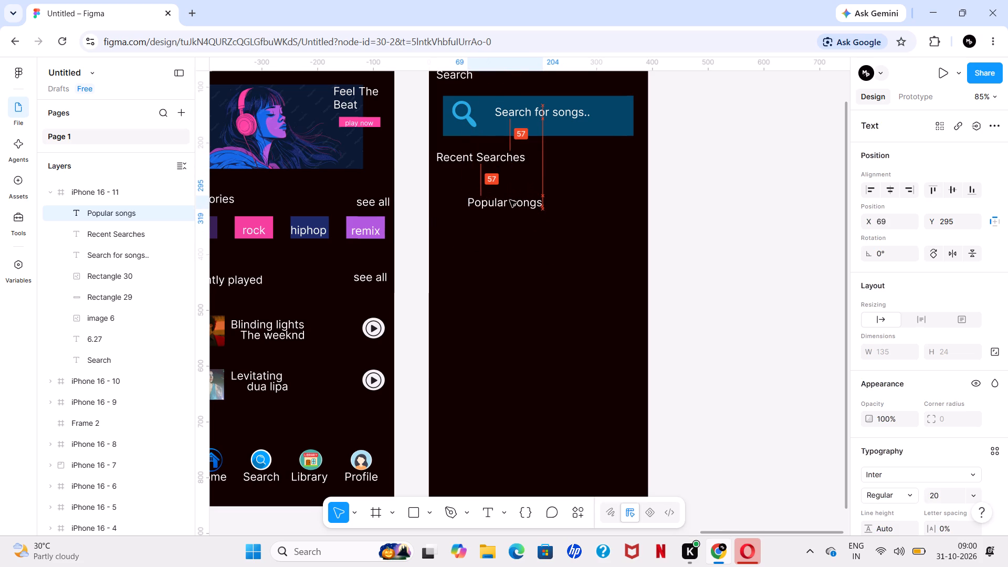
left_click_drag(510, 200, 509, 200)
Move the "Recent Searches" heading down to about Y 222, evenly spaced between the search placeholder text and "Popular songs".
left_click_drag(480, 157, 480, 162)
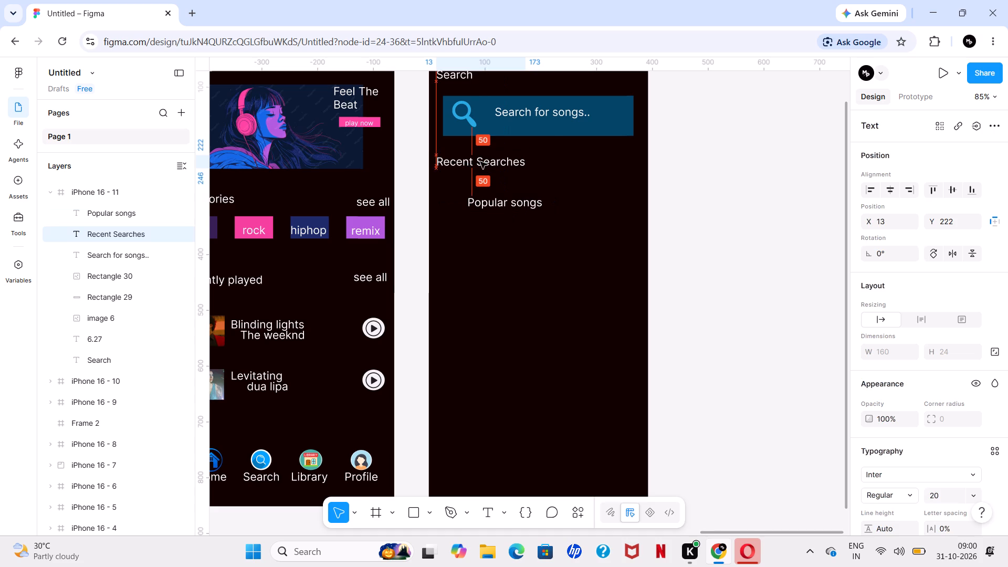
left_click_drag(480, 162, 480, 162)
left_click(507, 283)
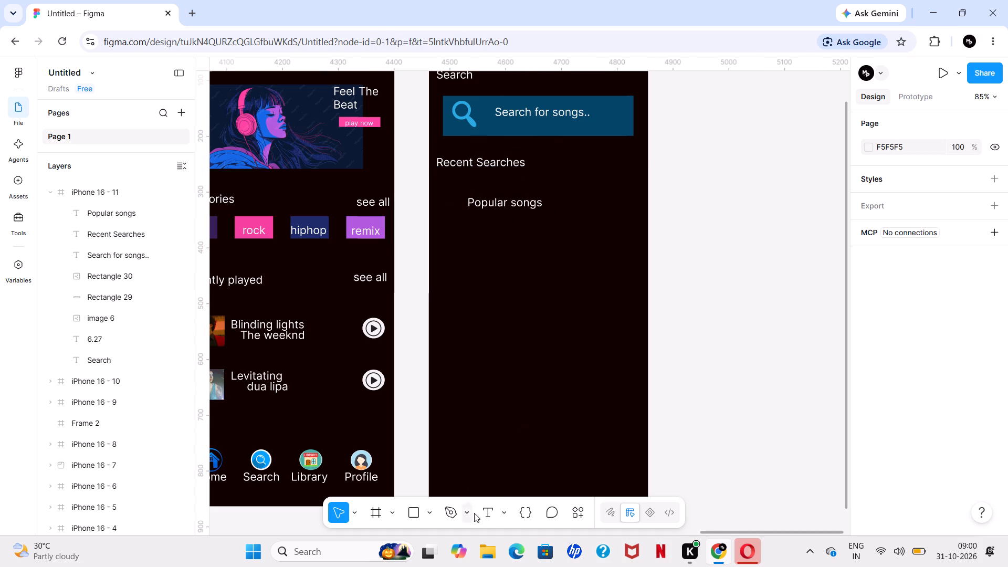
Add the text "Arijit sings" below "Popular songs" in the iPhone 16 - 11 frame.
left_click(490, 519)
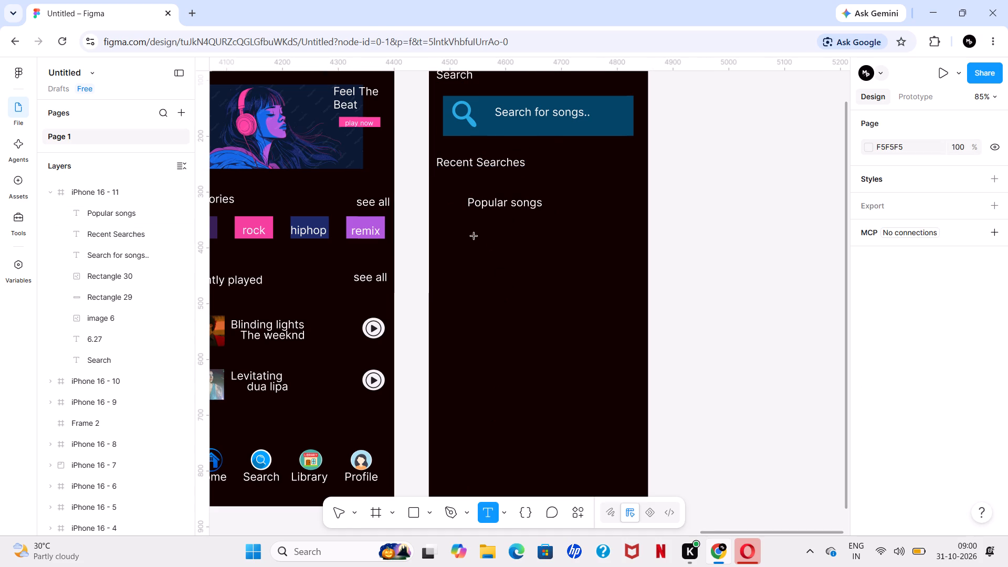
left_click(473, 234)
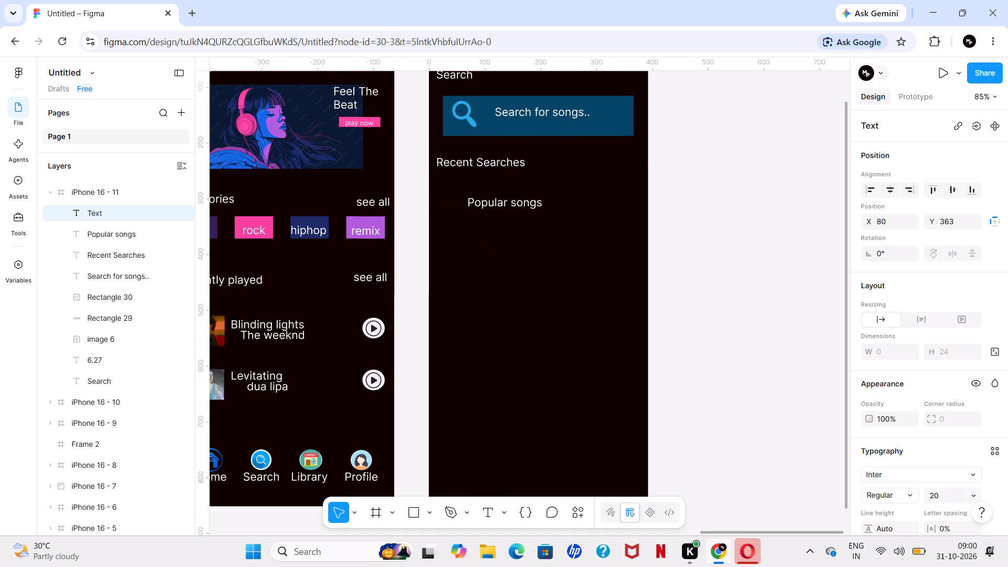
key("shift+a")
key("r")
type("iji")
type("t s")
type("ings")
left_click(547, 289)
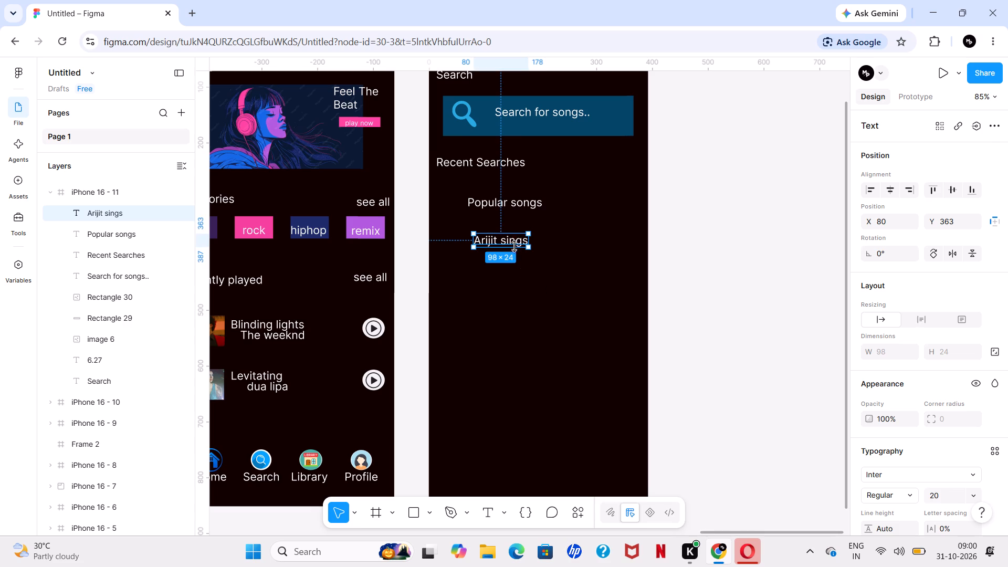
Resize the "Arijit sings" text box to about 98 × 36 and move it beneath "Popular songs", to about X 75, Y 370.
left_click_drag(512, 248, 517, 253)
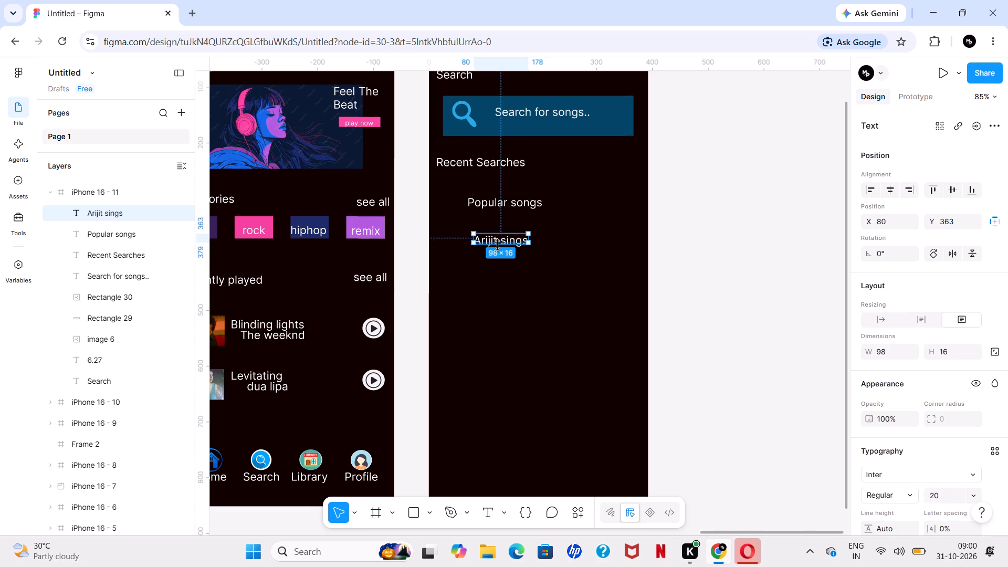
left_click(495, 309)
left_click(499, 245)
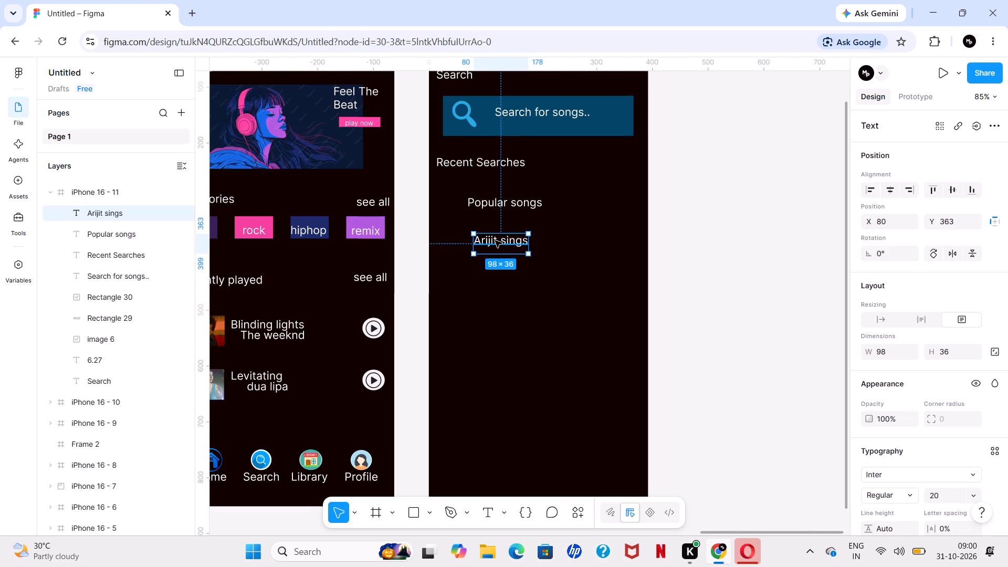
left_click(495, 240)
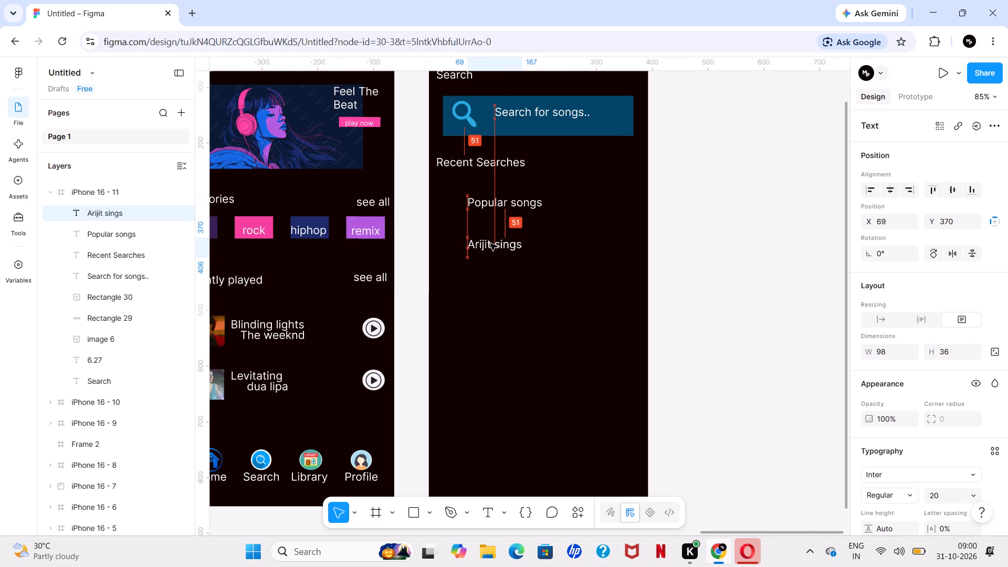
left_click(508, 337)
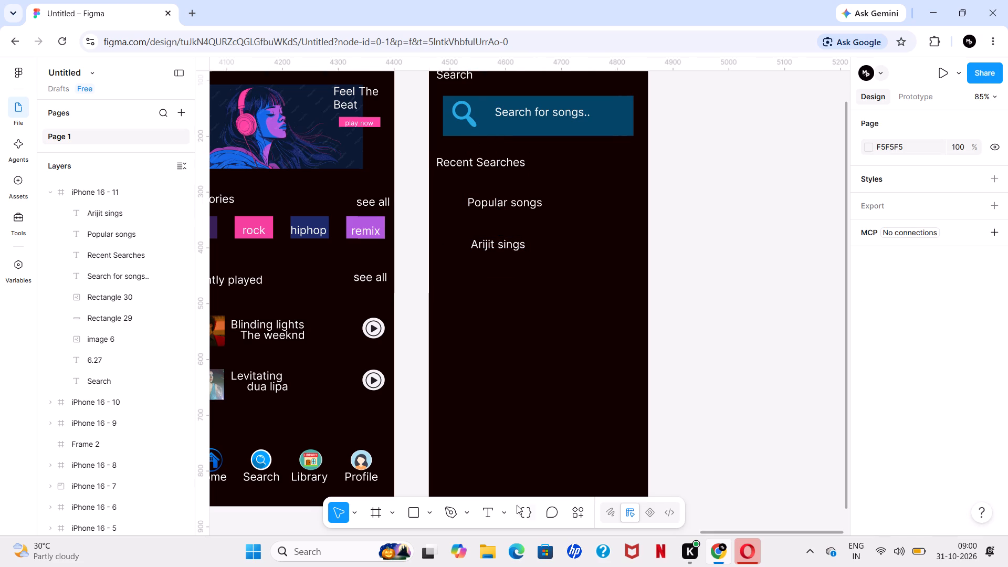
Add the text "Neha kakkar" below "Arijit sings" in the iPhone 16 - 11 frame.
left_click(488, 512)
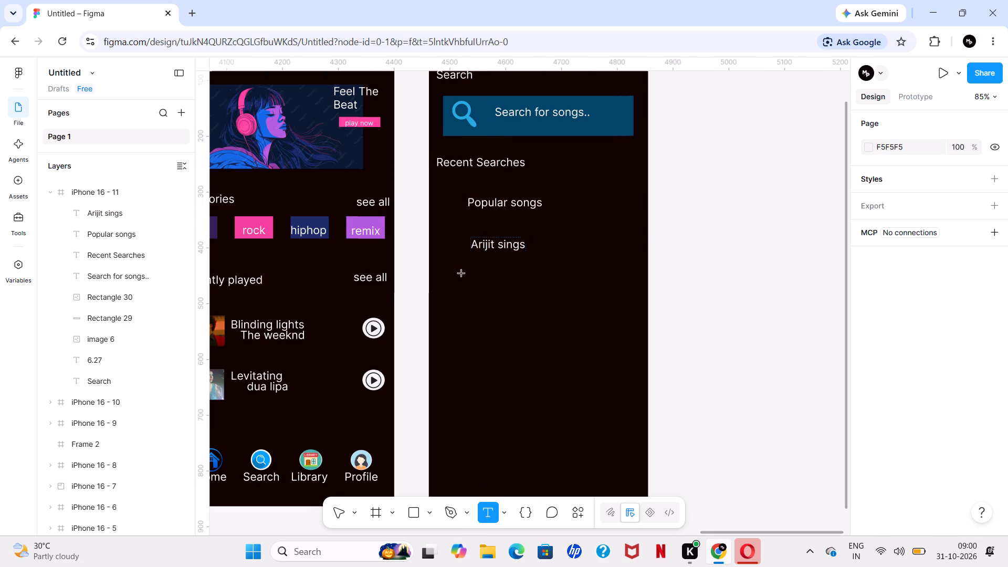
left_click(464, 285)
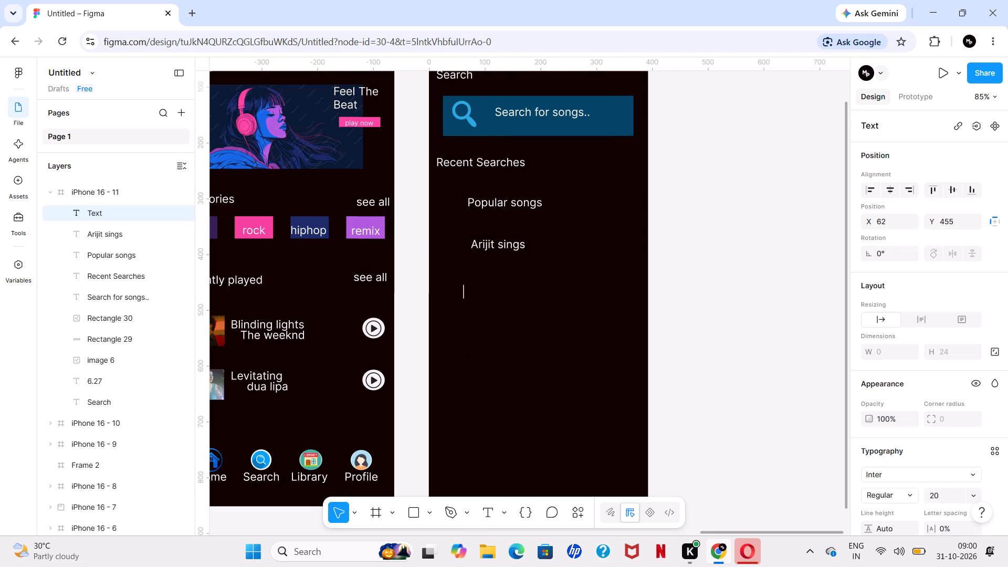
type("Neha")
key("space")
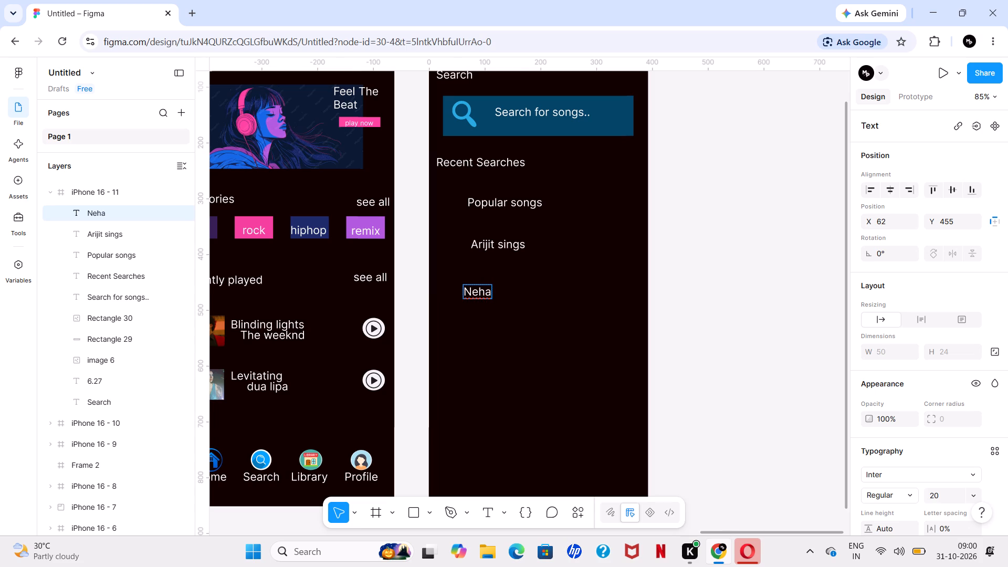
type("ka")
type("kkar")
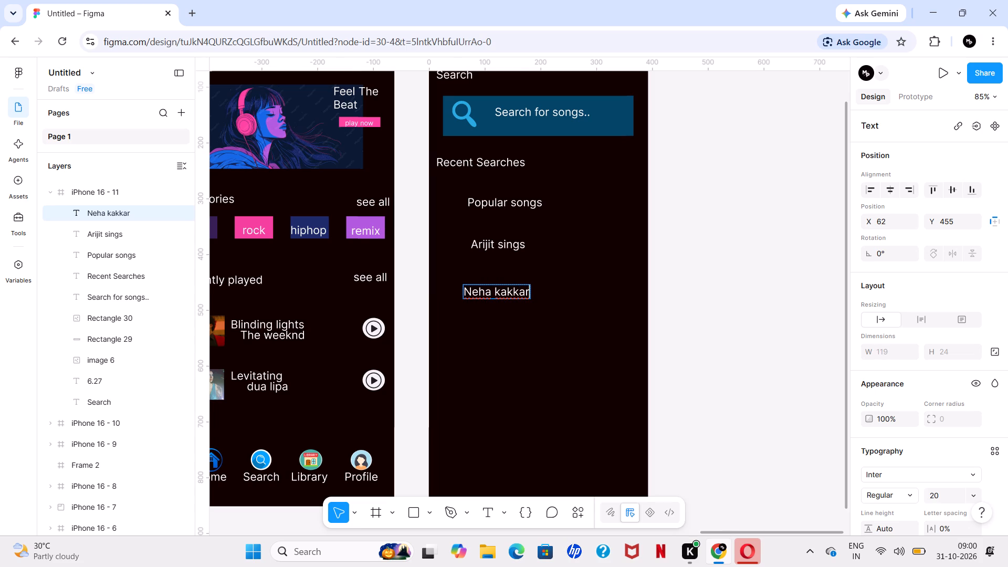
left_click(500, 371)
Move the "Neha kakkar" text into line with "Arijit sings", to about X 75, Y 457.
left_click_drag(482, 293, 488, 295)
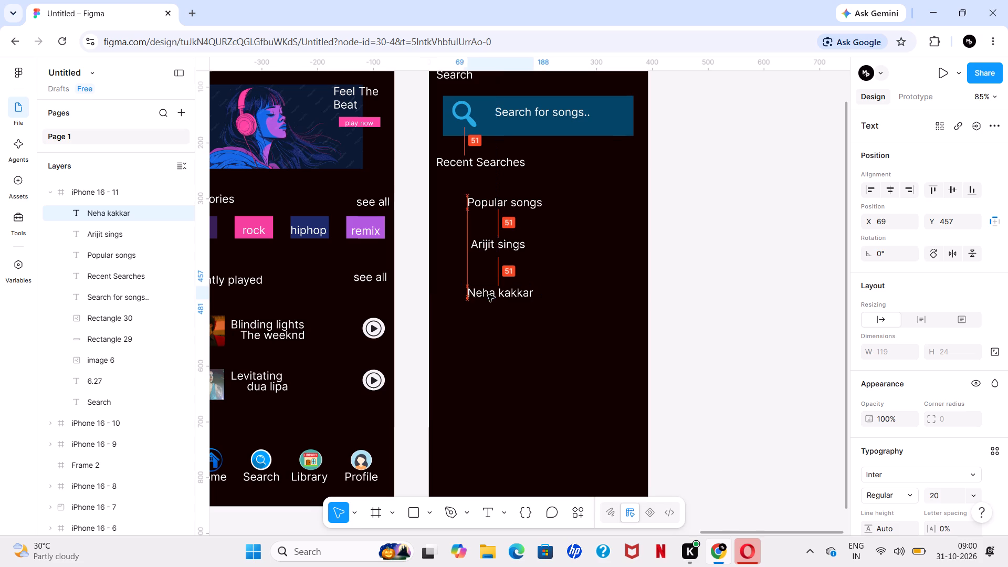
left_click_drag(488, 295, 489, 295)
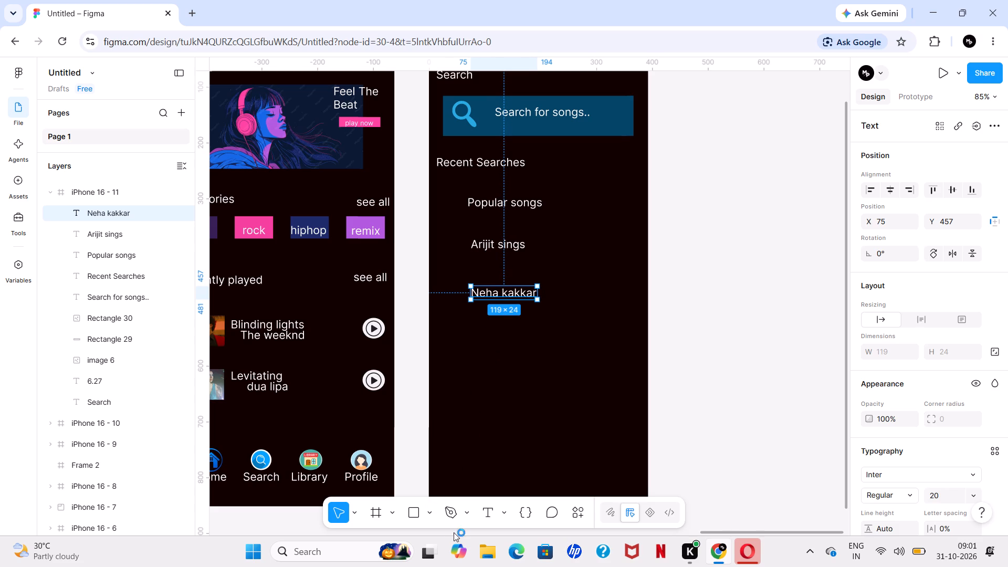
Add the text "The weeknd" below "Neha kakkar" in the iPhone 16 - 11 frame.
left_click(481, 511)
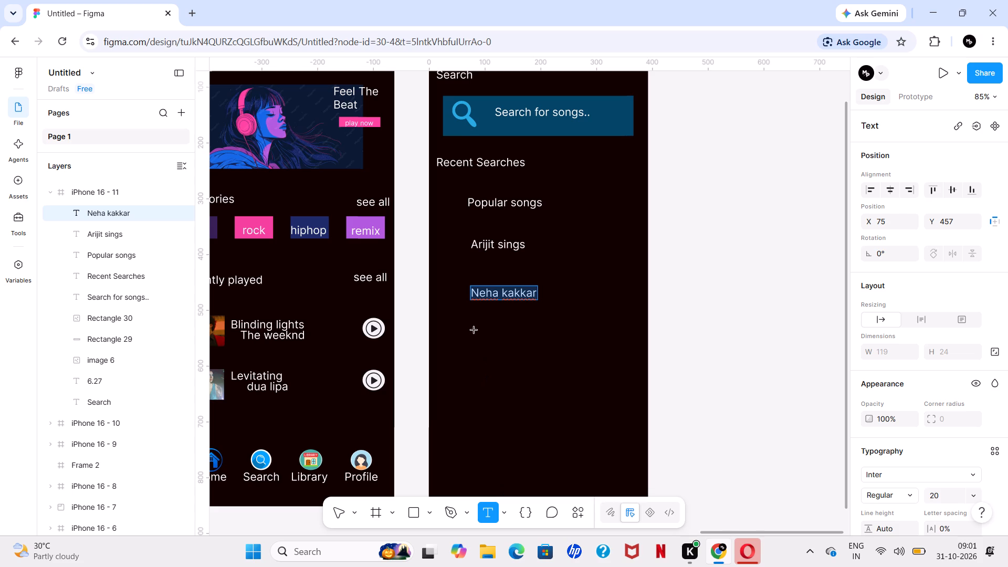
left_click(475, 332)
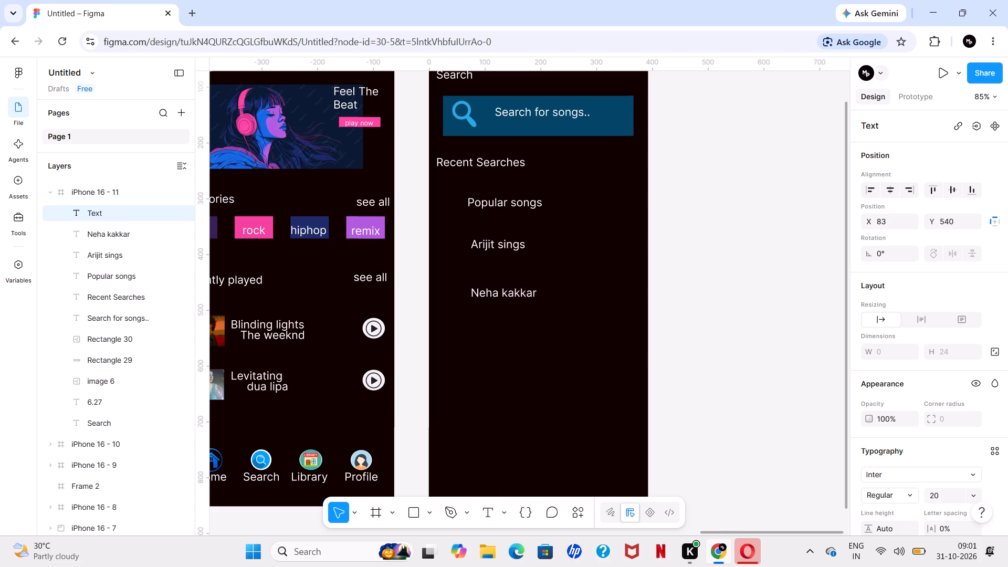
type("The")
key("space")
type("wee")
type("knf")
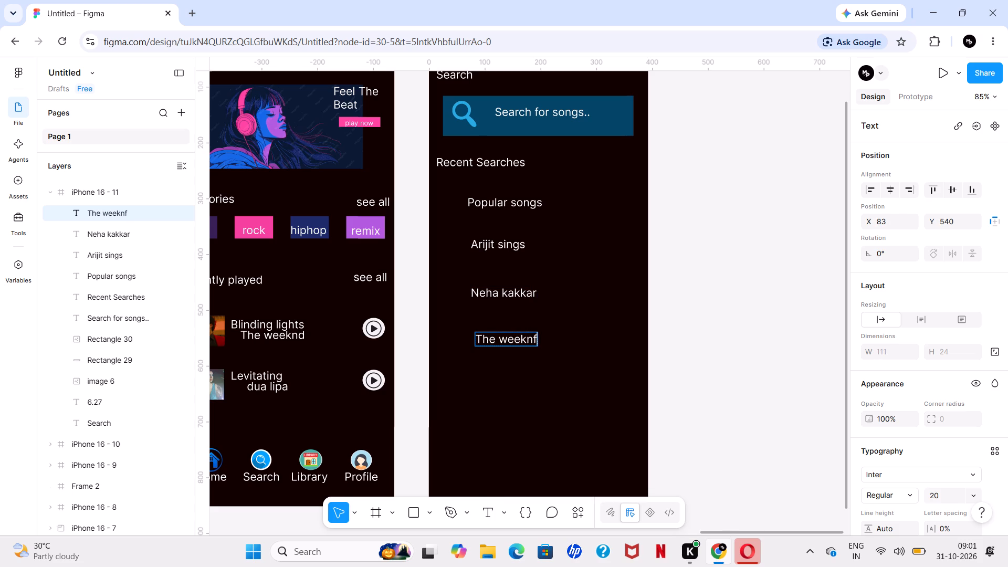
key("BackSpace")
key("d")
left_click(504, 388)
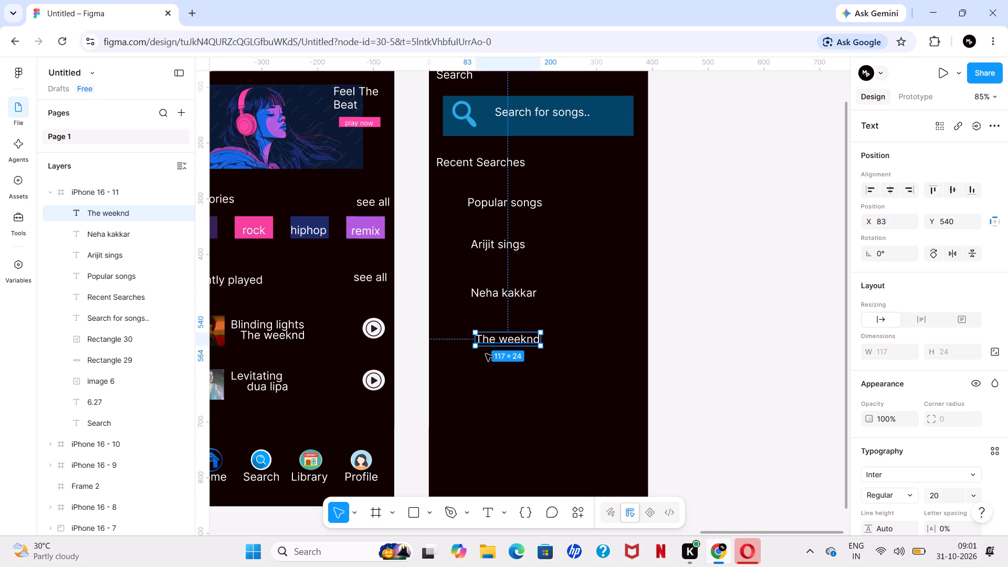
Move the "The weeknd" text into line with "Neha kakkar", to about X 75, Y 538.
left_click_drag(487, 336, 484, 333)
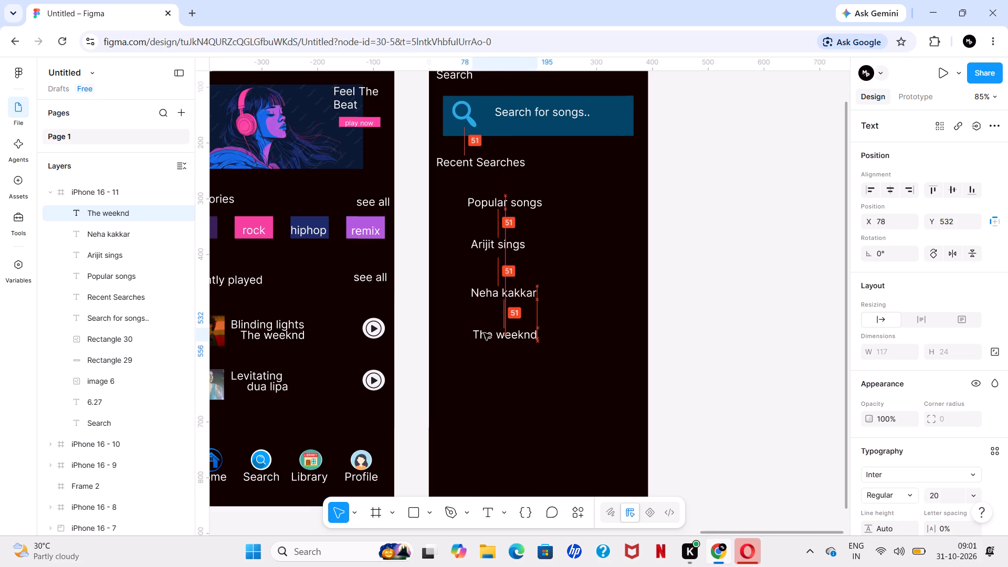
left_click_drag(484, 333, 482, 334)
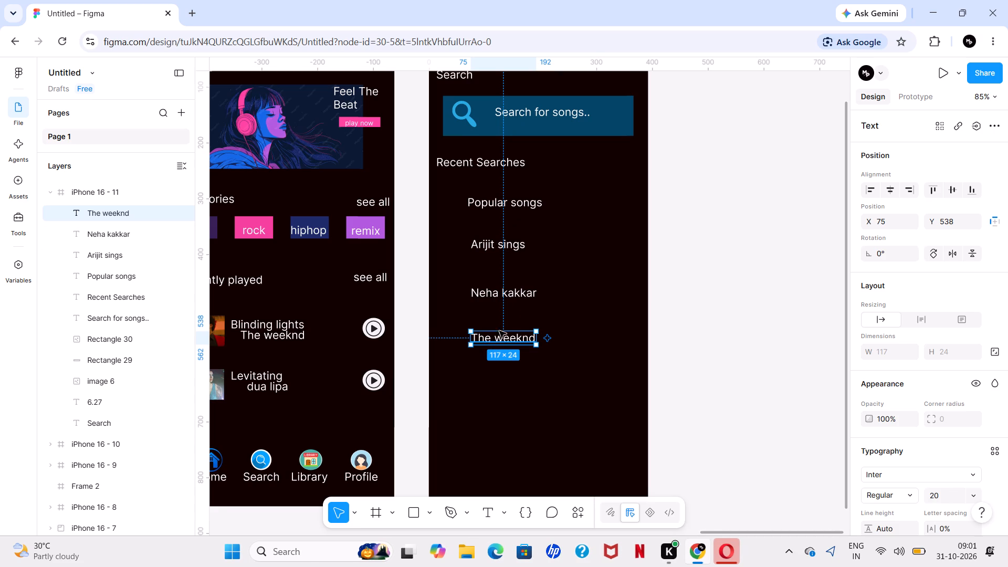
left_click(471, 370)
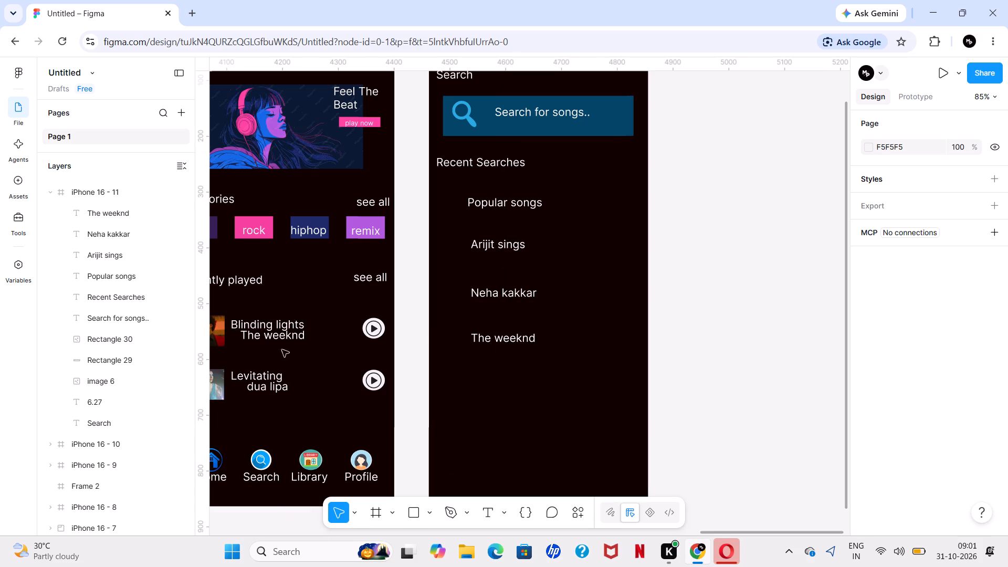
Search Google for "time logo" in a new browser tab and copy the clock image with red hands and a circular arrow.
left_click(184, 4)
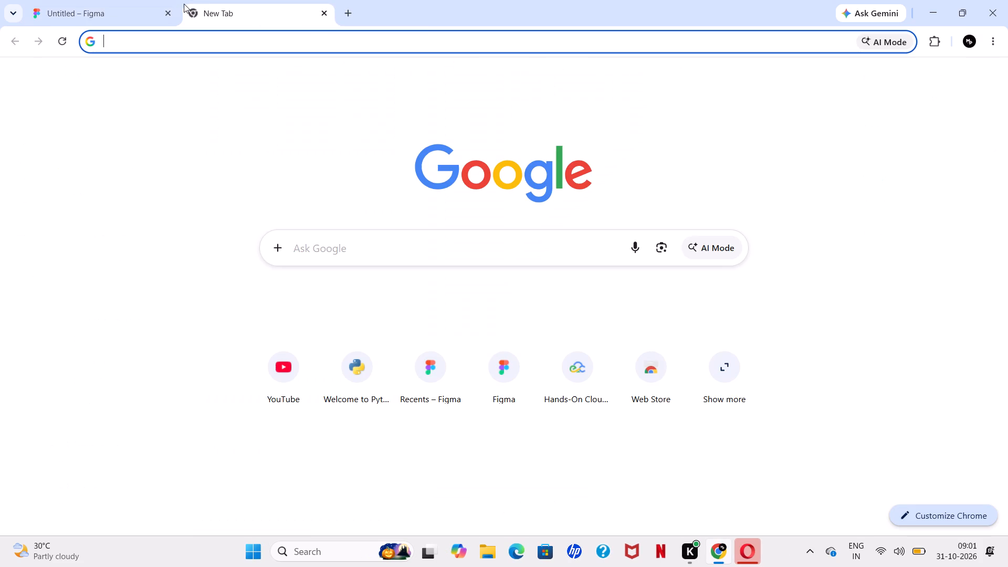
left_click(308, 248)
type("time logo")
key("Return")
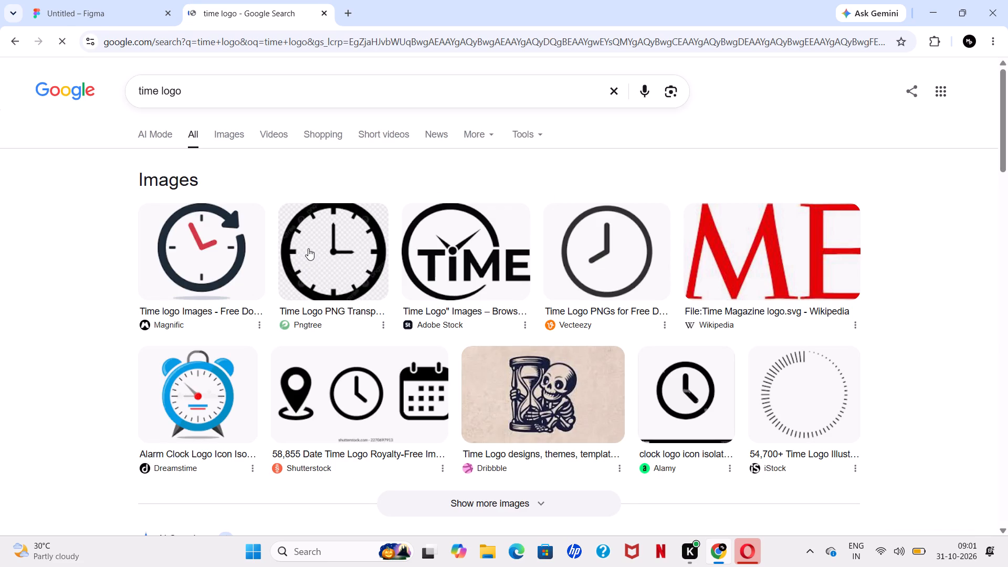
left_click(334, 254)
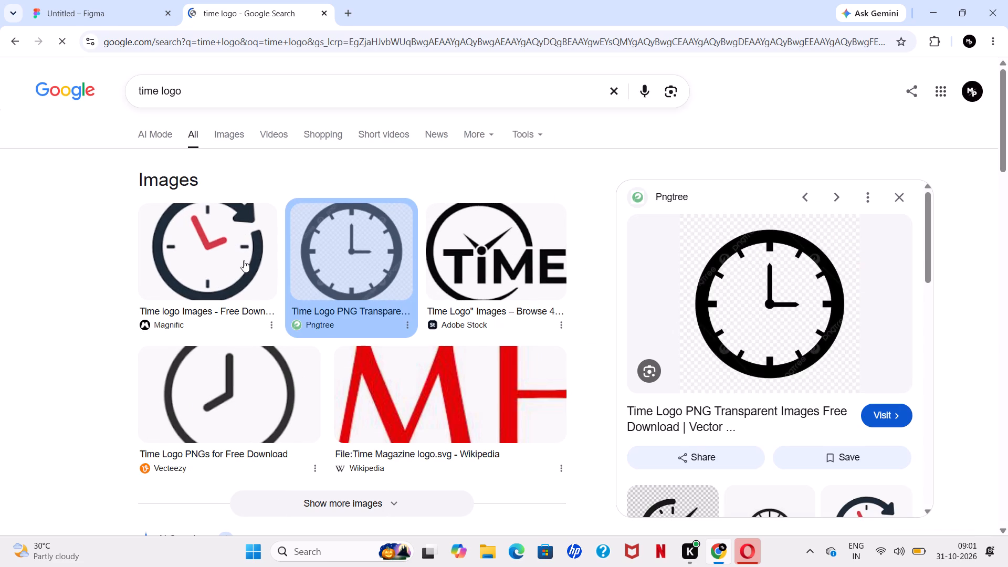
left_click(244, 260)
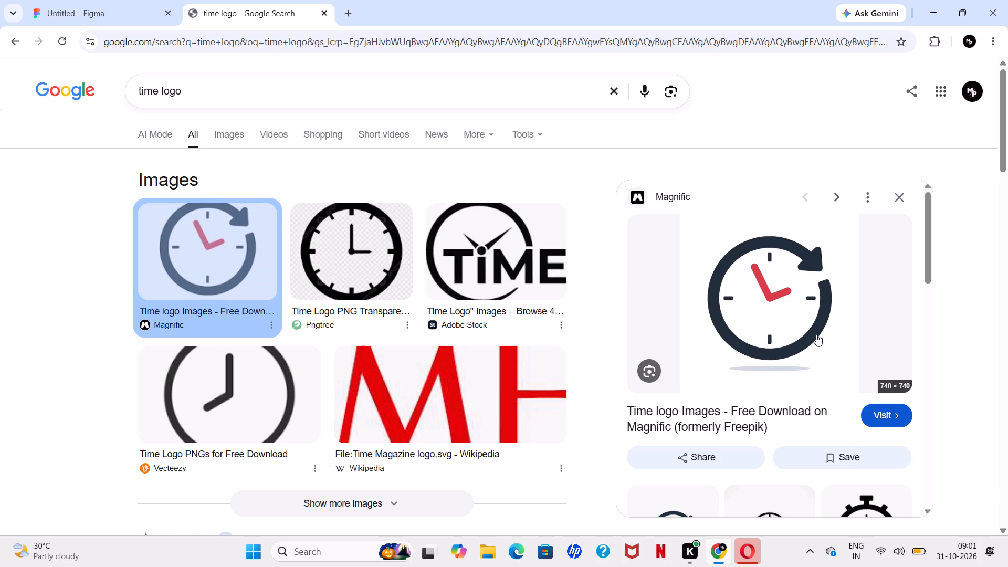
right_click(775, 339)
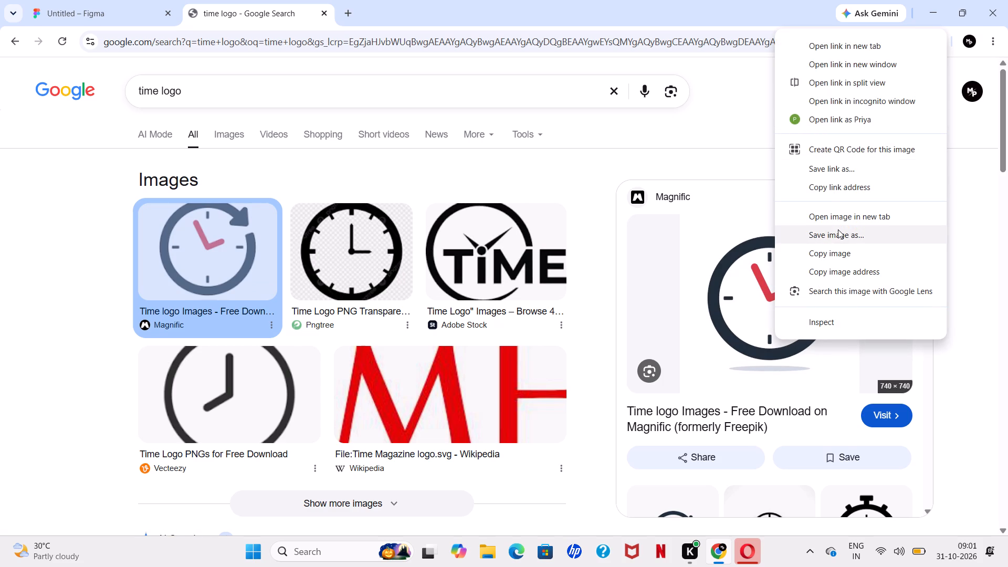
left_click(834, 250)
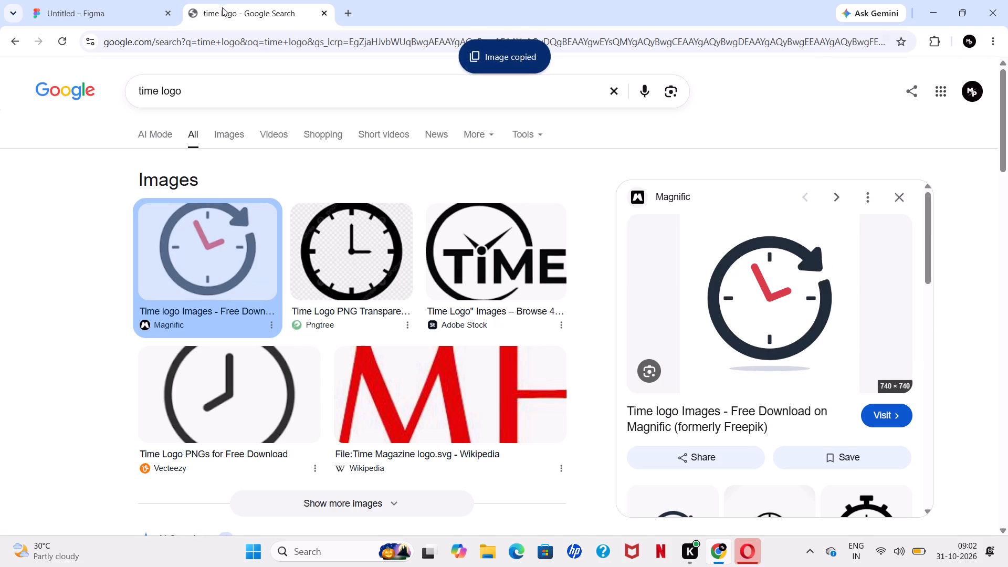
Return to the Figma design and draw an ellipse about 63 by 54 beside "Popular songs" in the iPhone 16 - 11 frame.
left_click(134, 4)
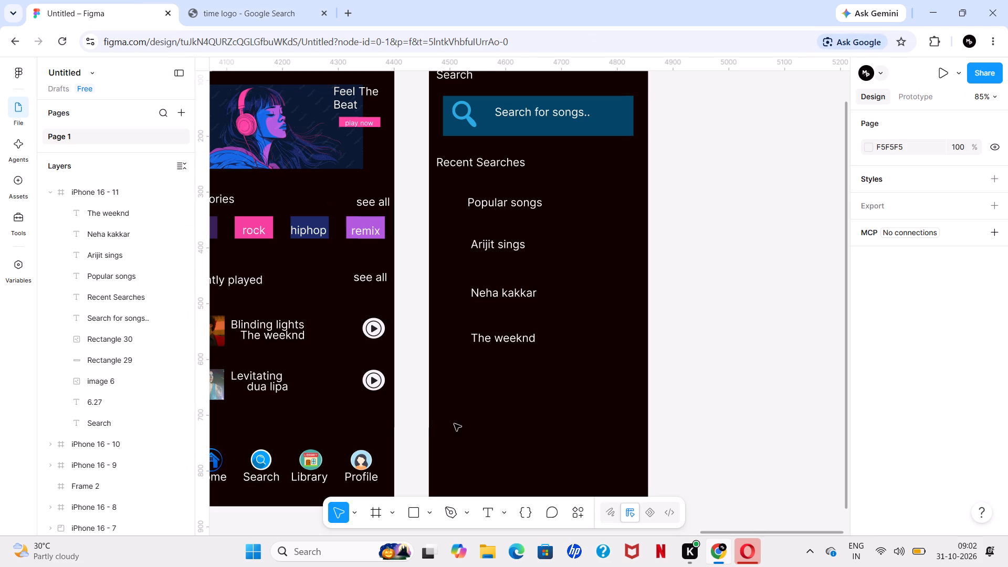
left_click(430, 513)
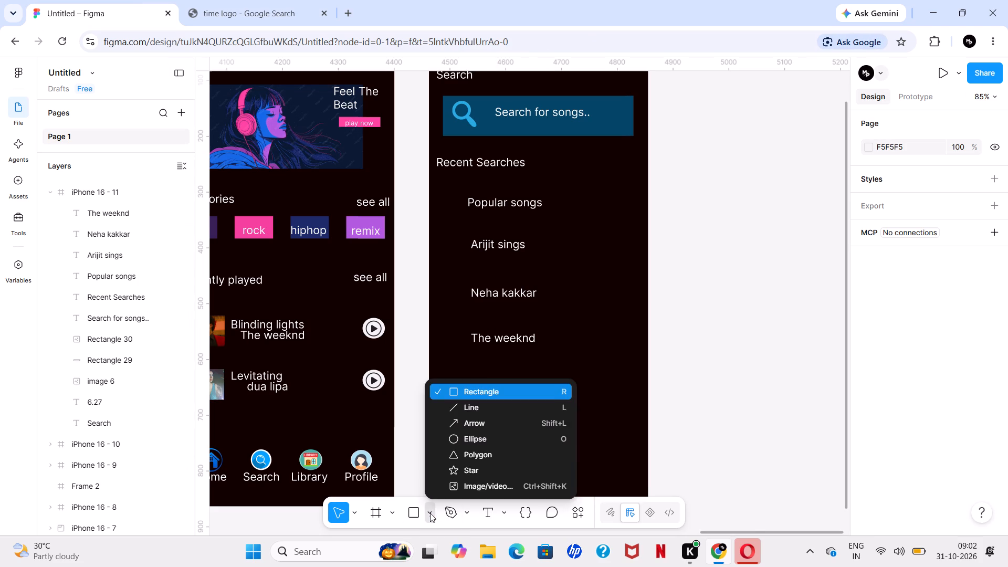
left_click(457, 438)
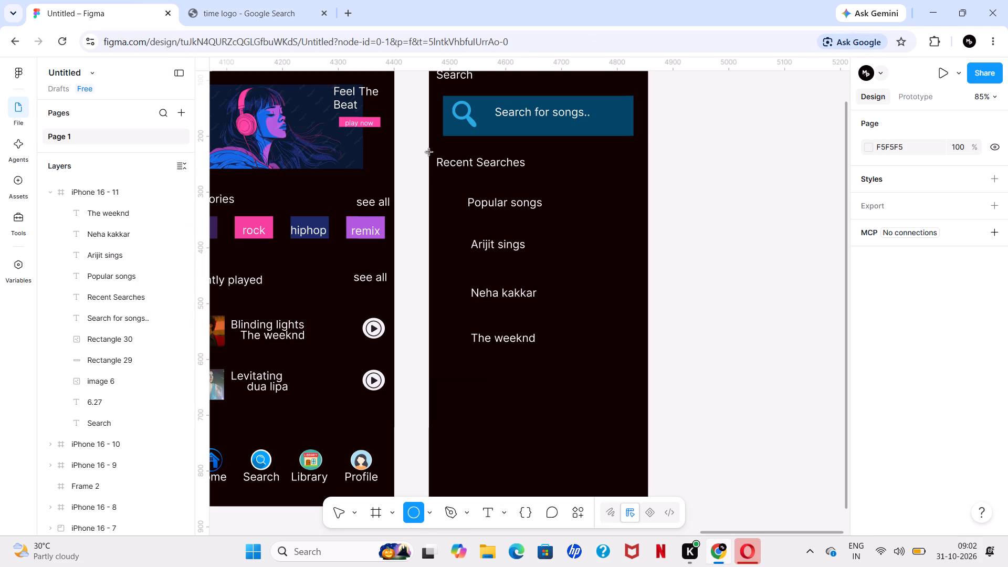
left_click_drag(438, 192, 447, 205)
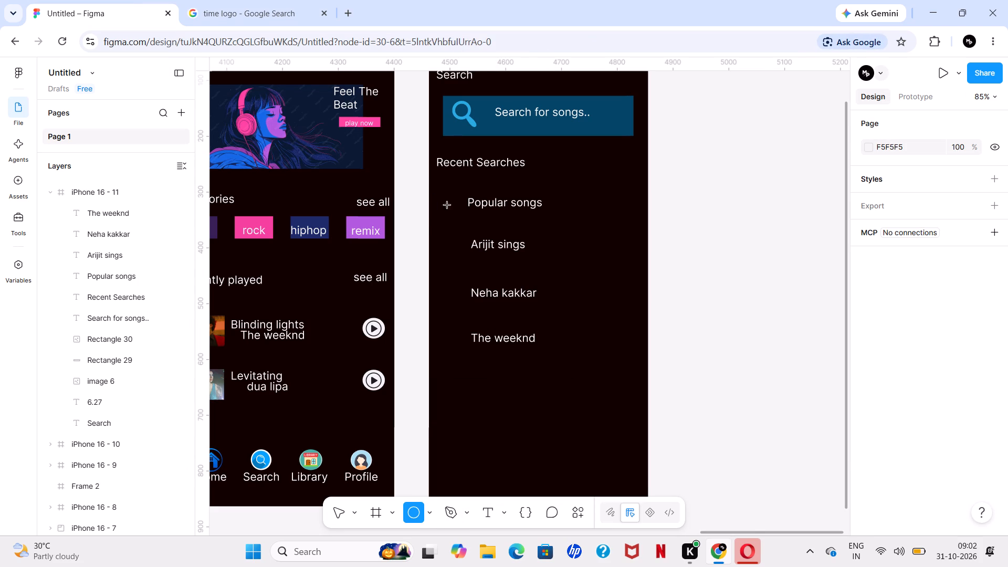
left_click_drag(447, 205, 469, 221)
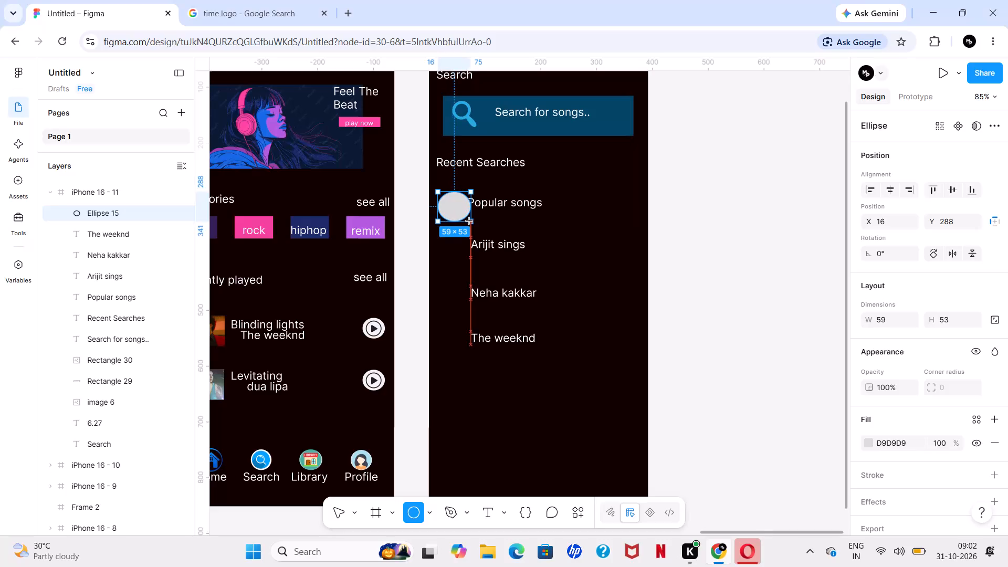
left_click_drag(469, 221, 465, 220)
left_click(465, 219)
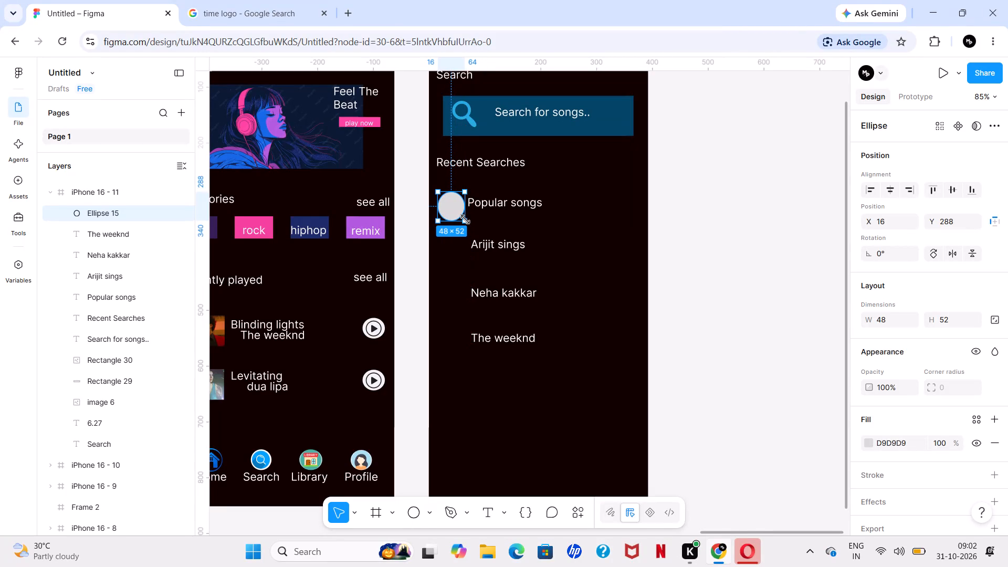
left_click_drag(465, 222, 469, 224)
left_click_drag(469, 224, 473, 222)
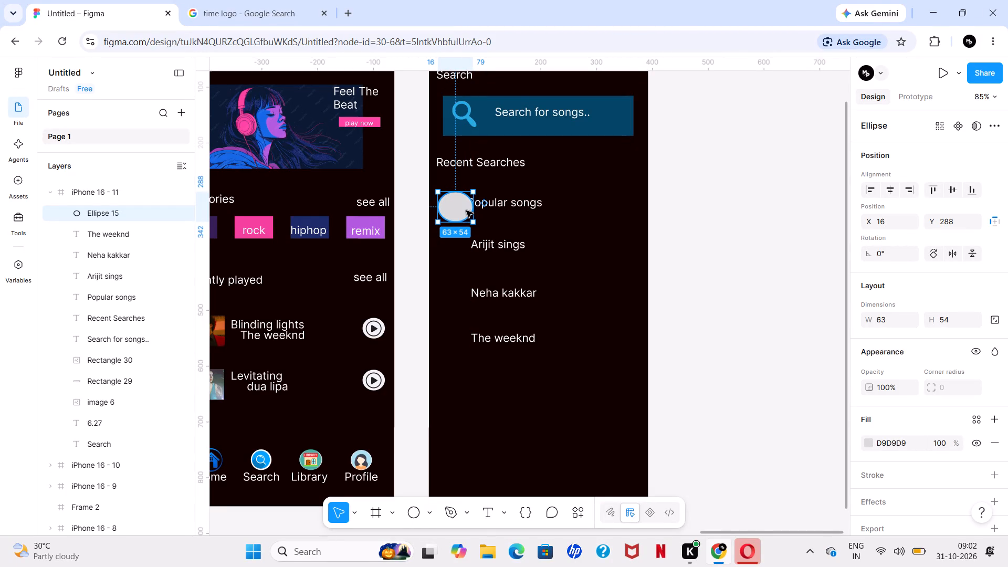
Shrink the ellipse to about 53 by 46 and move it clear of "Popular songs", to about X 4, Y 284.
left_click_drag(466, 211, 458, 208)
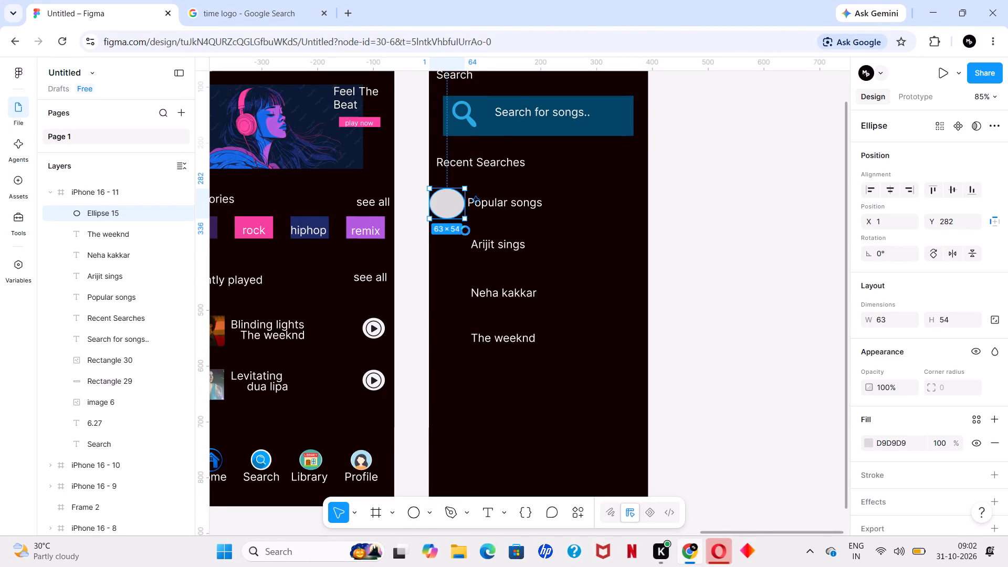
left_click(462, 217)
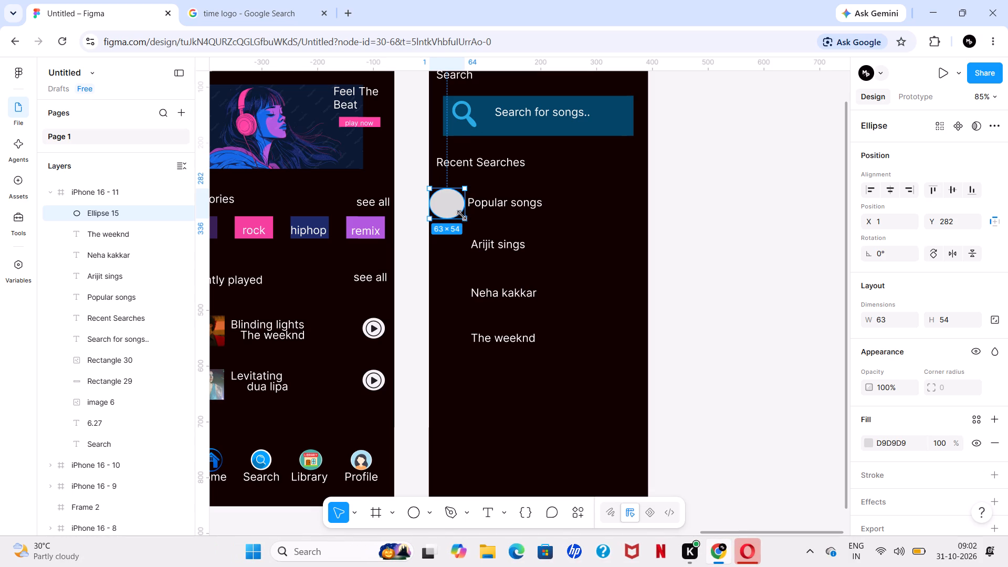
left_click(448, 202)
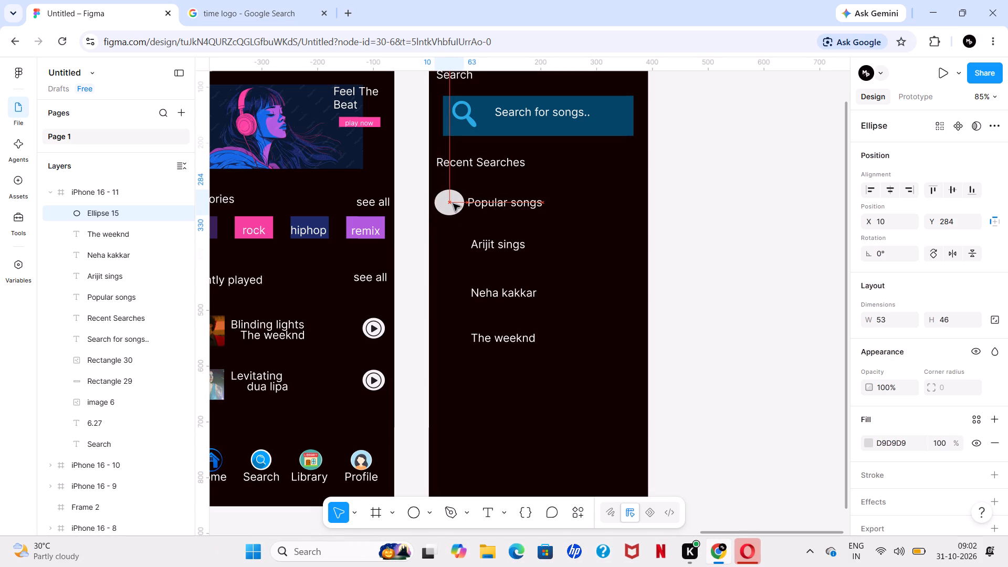
left_click(450, 202)
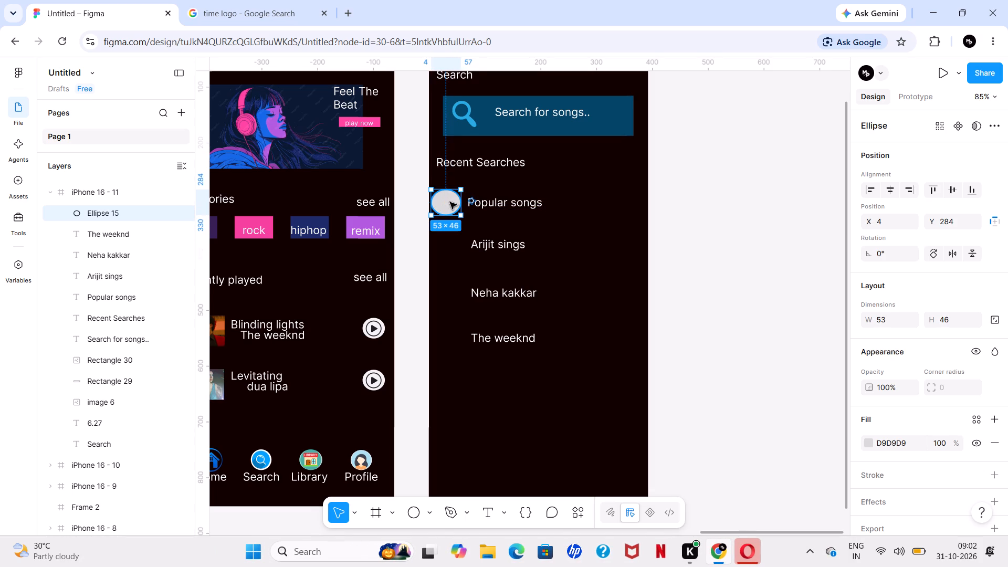
Fill the ellipse beside "Popular songs" with the copied clock image.
key("ctrl+v")
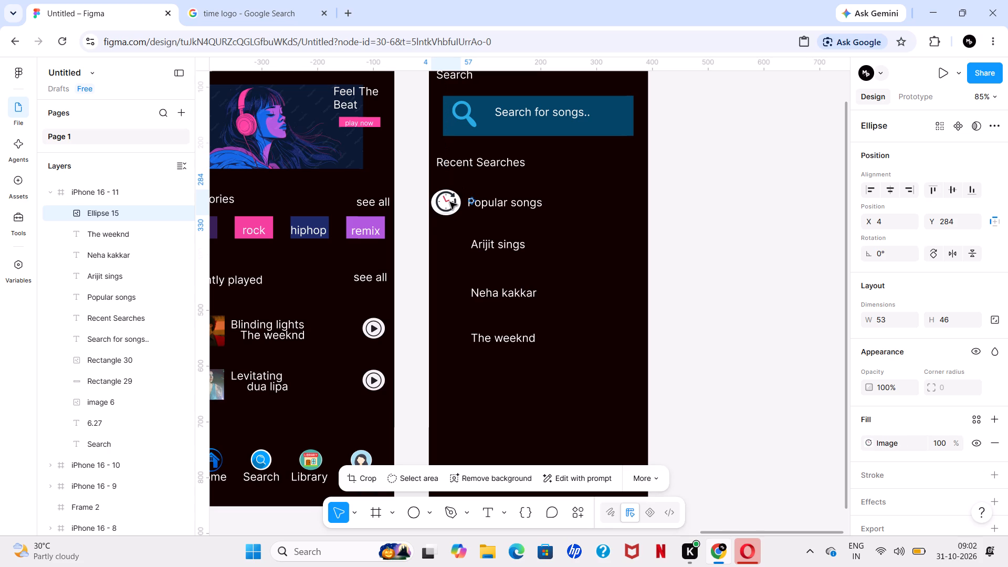
Crop the clock image to about 40 by 39 and reposition it so the clock fills the ellipse.
left_click(361, 478)
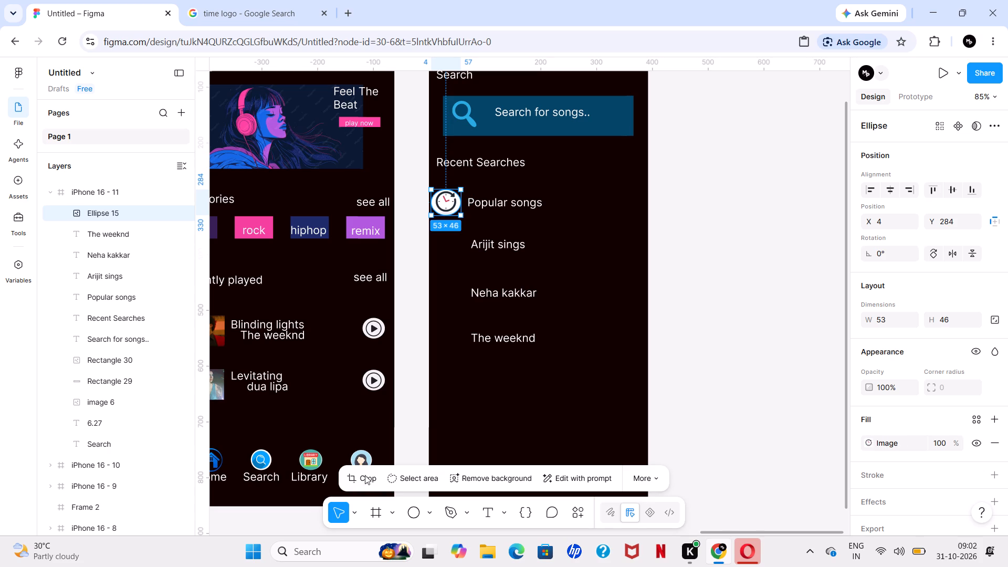
left_click(348, 479)
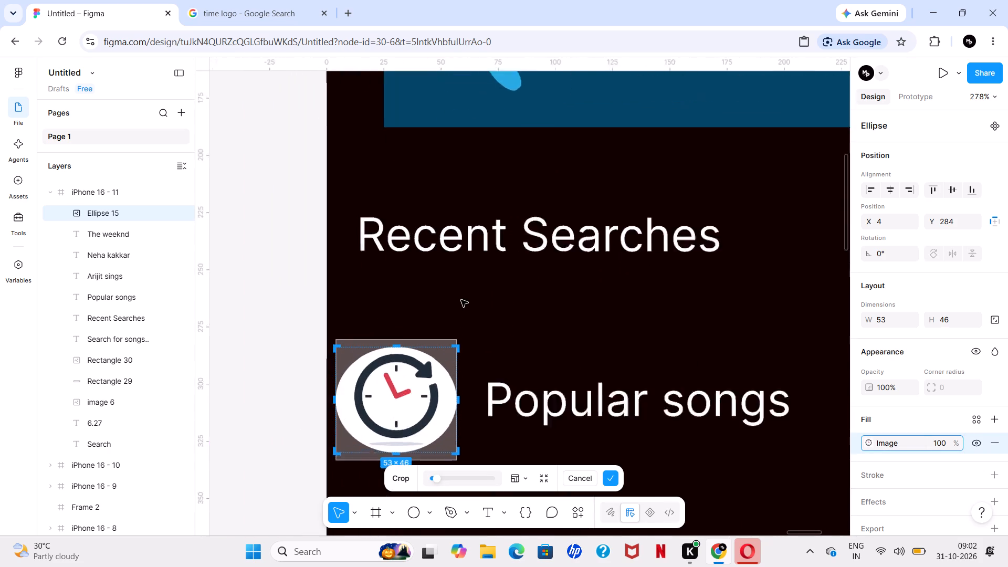
scroll(461, 300, "down", 1)
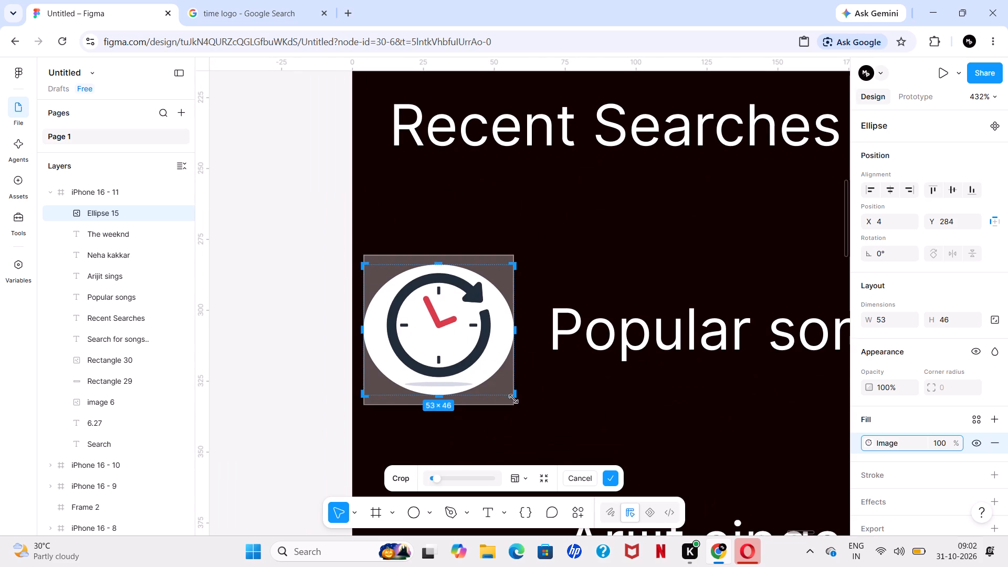
left_click_drag(511, 397, 489, 381)
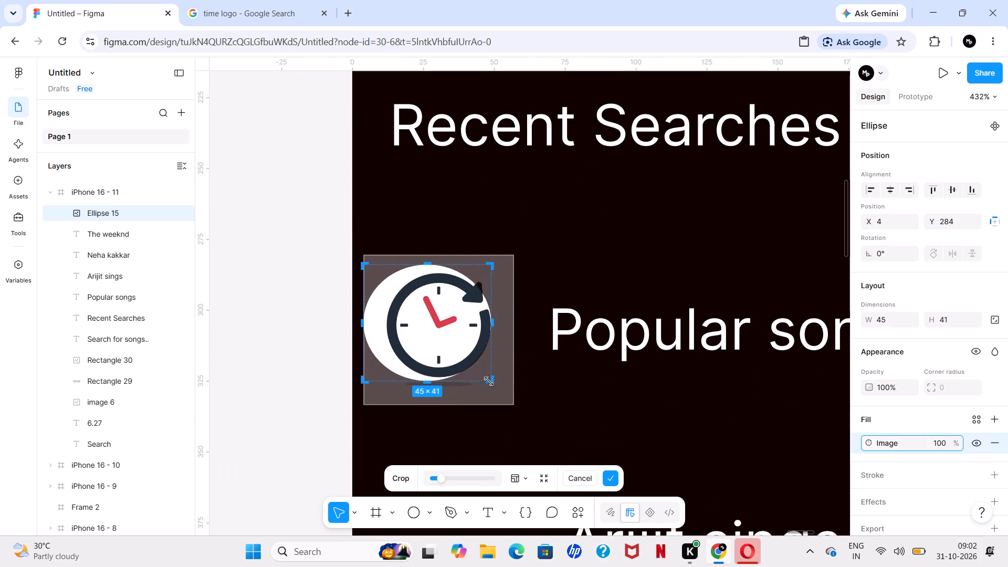
left_click_drag(489, 381, 478, 372)
left_click_drag(423, 321, 401, 318)
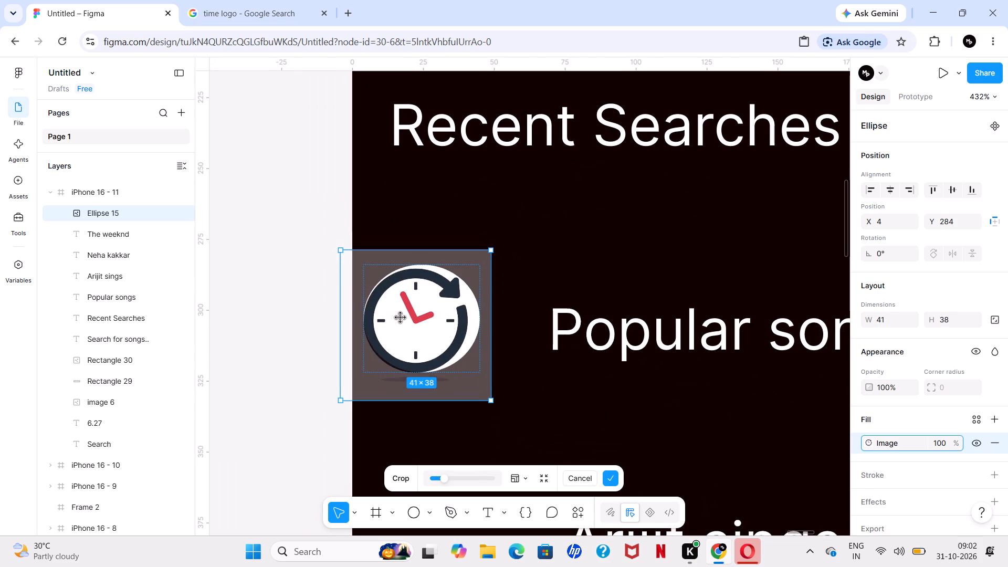
left_click_drag(401, 318, 402, 316)
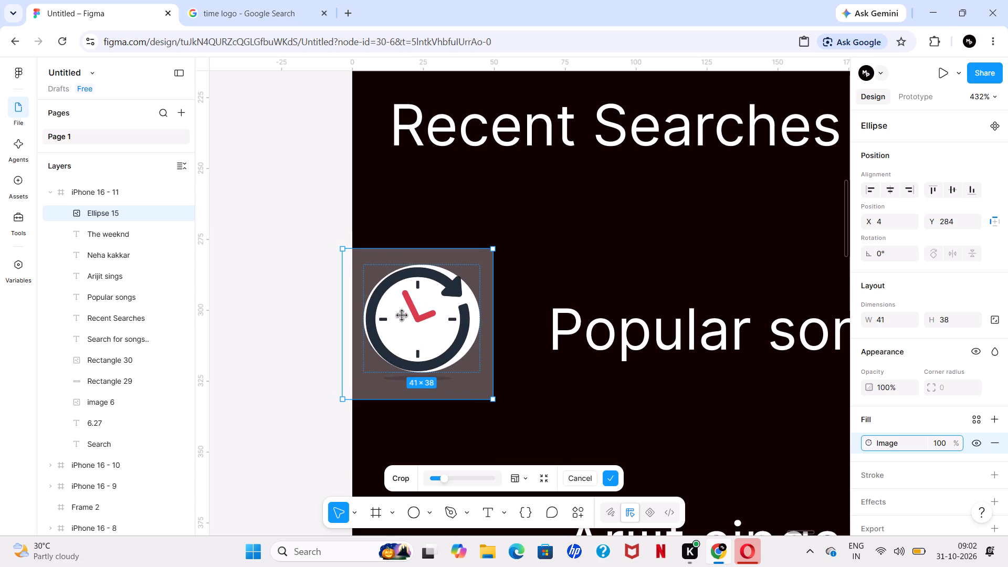
left_click_drag(402, 316, 403, 316)
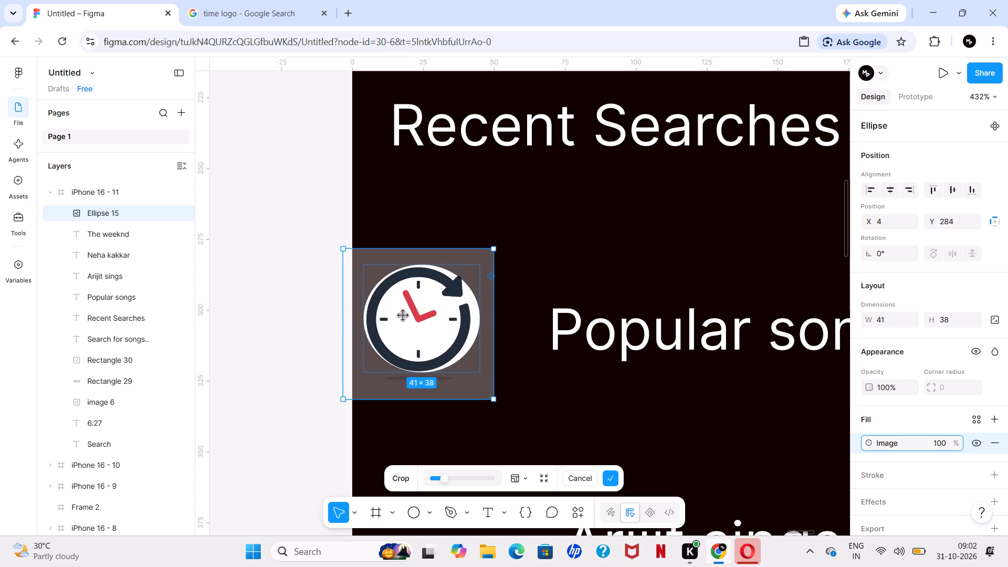
left_click_drag(497, 402, 492, 398)
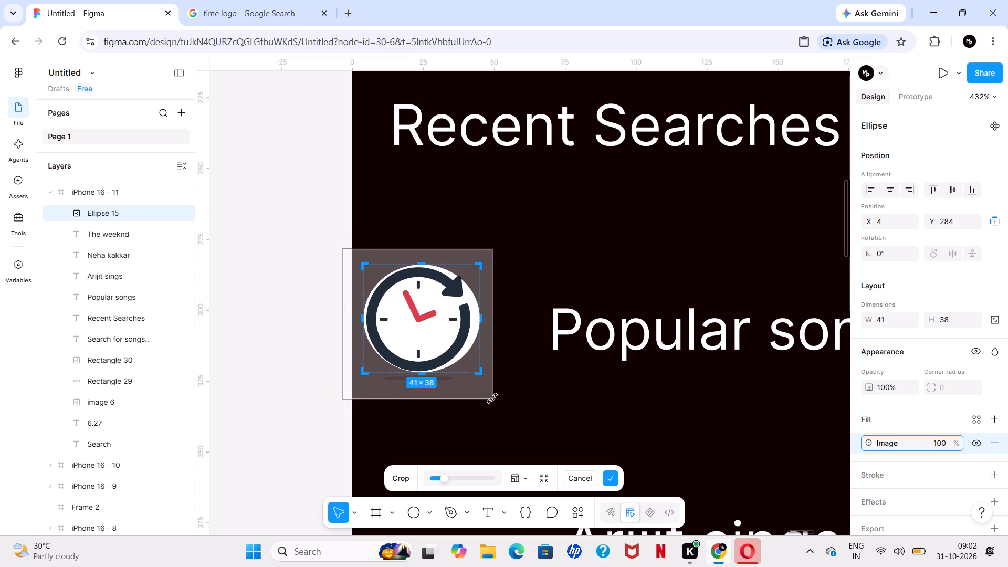
left_click_drag(492, 398, 488, 393)
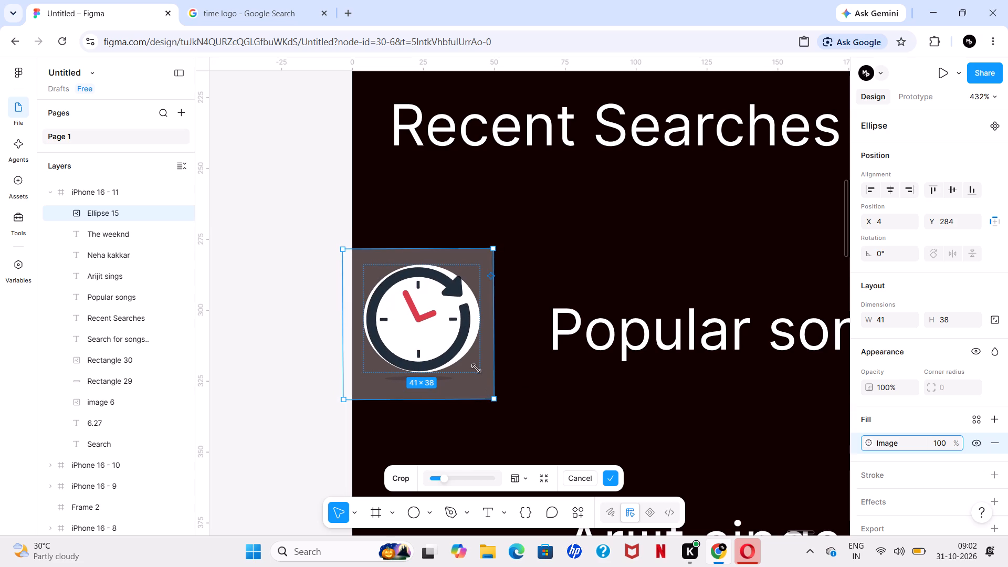
left_click(478, 373)
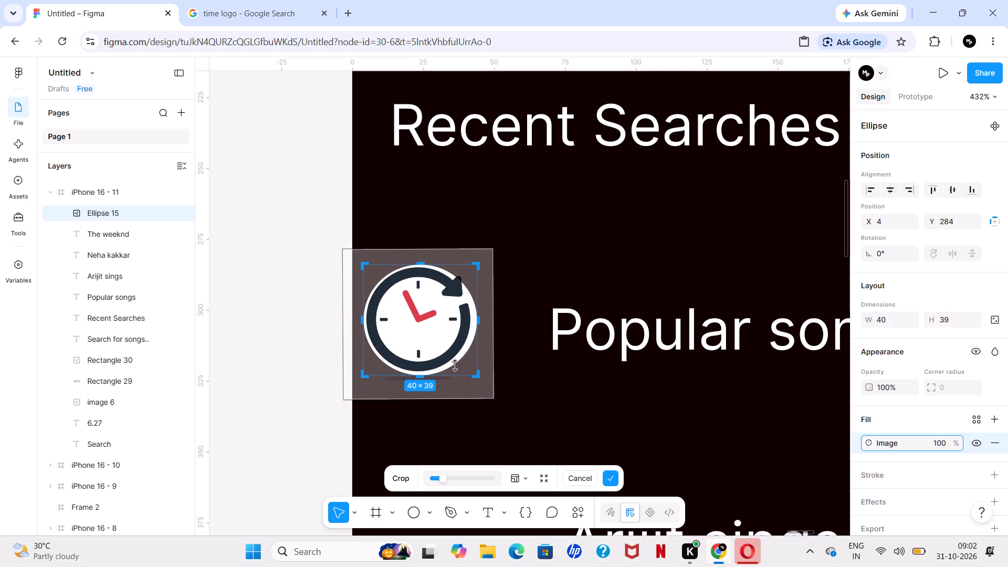
left_click(439, 330)
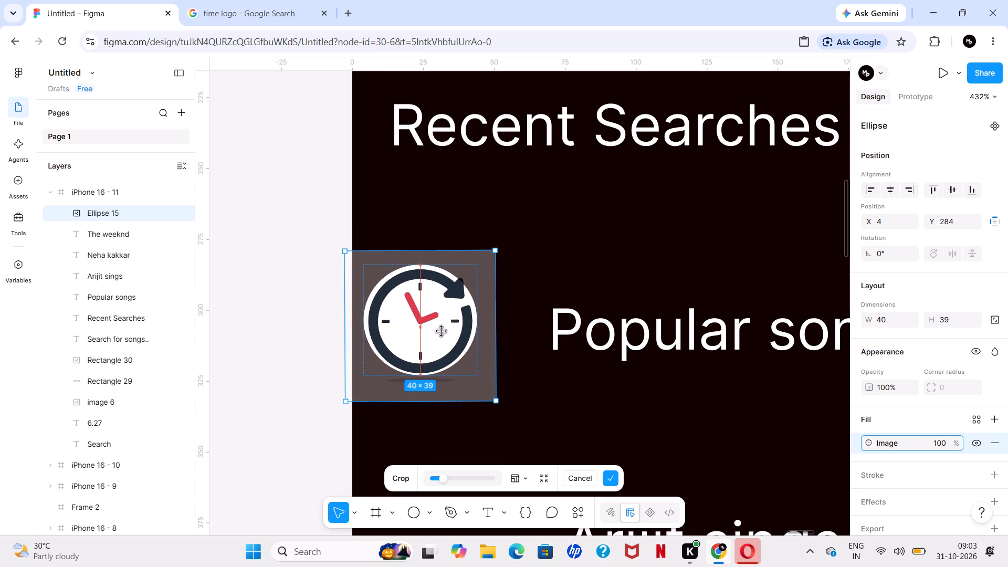
left_click(458, 441)
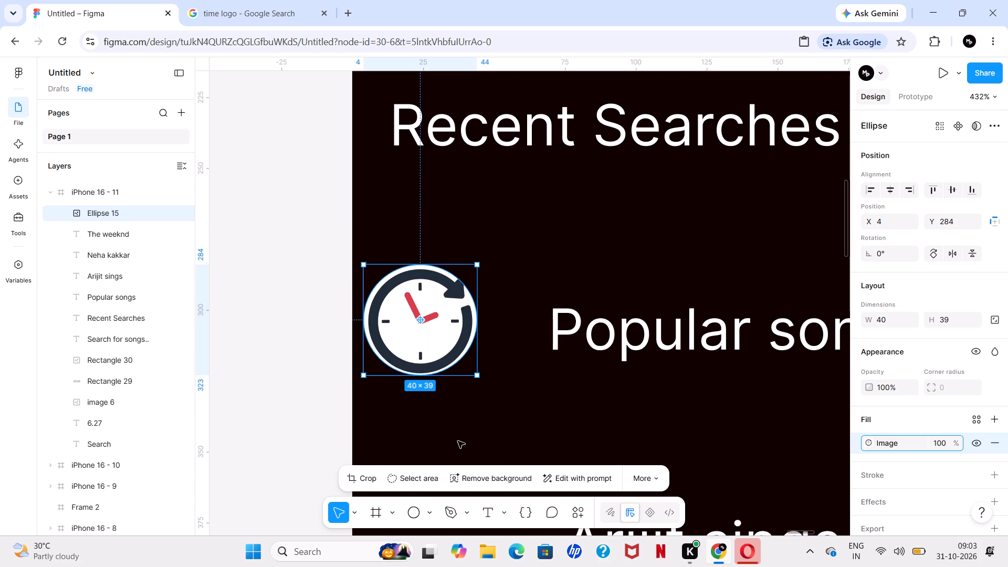
Resize the clock icon beside "Popular songs" to about 35 by 33.
left_click_drag(477, 266, 480, 264)
left_click_drag(480, 264, 461, 267)
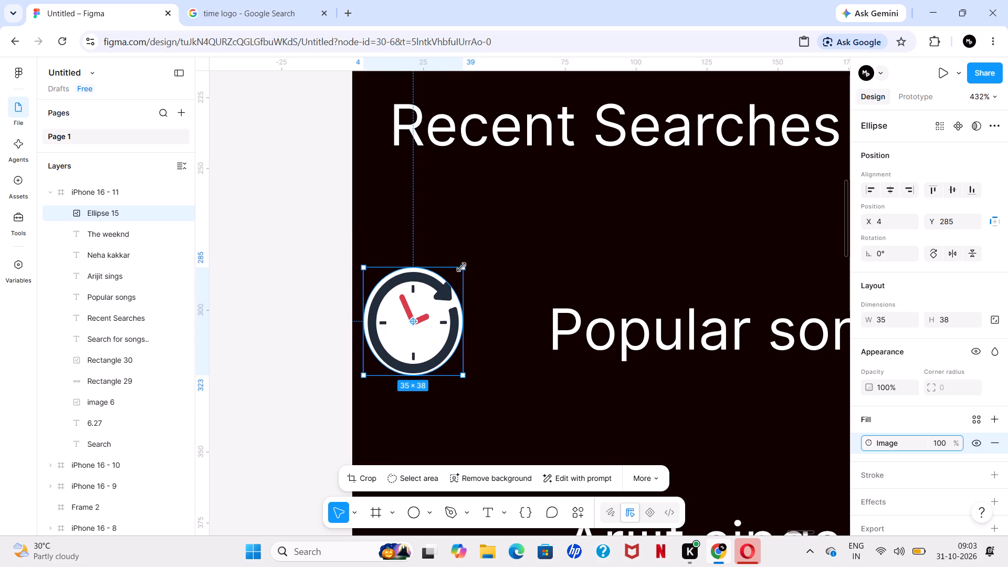
left_click_drag(461, 267, 464, 282)
left_click(499, 423)
Copy the clock icon and paste three duplicates of it in the iPhone 16 - 11 frame.
left_click(416, 332)
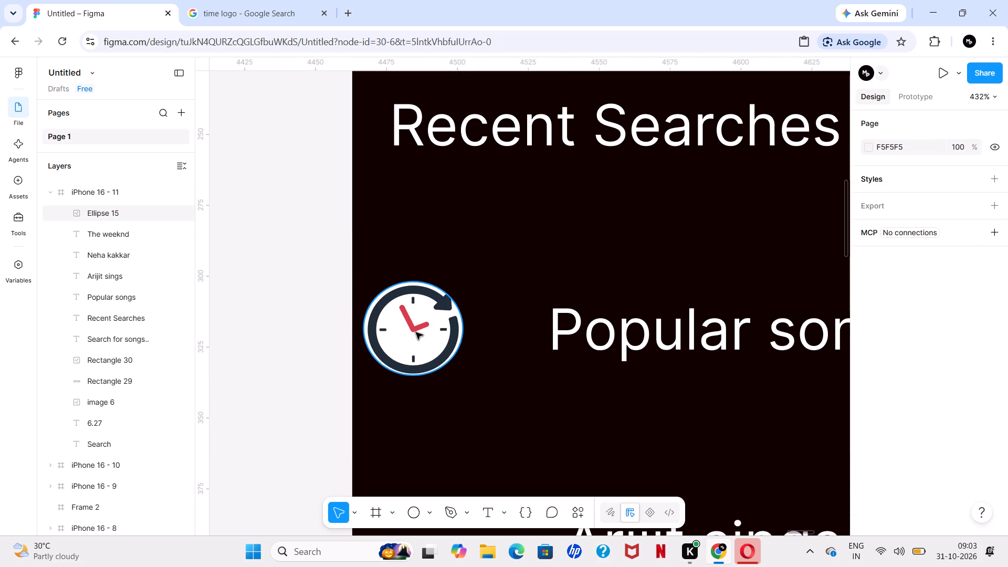
key("ctrl+c")
left_click(539, 378)
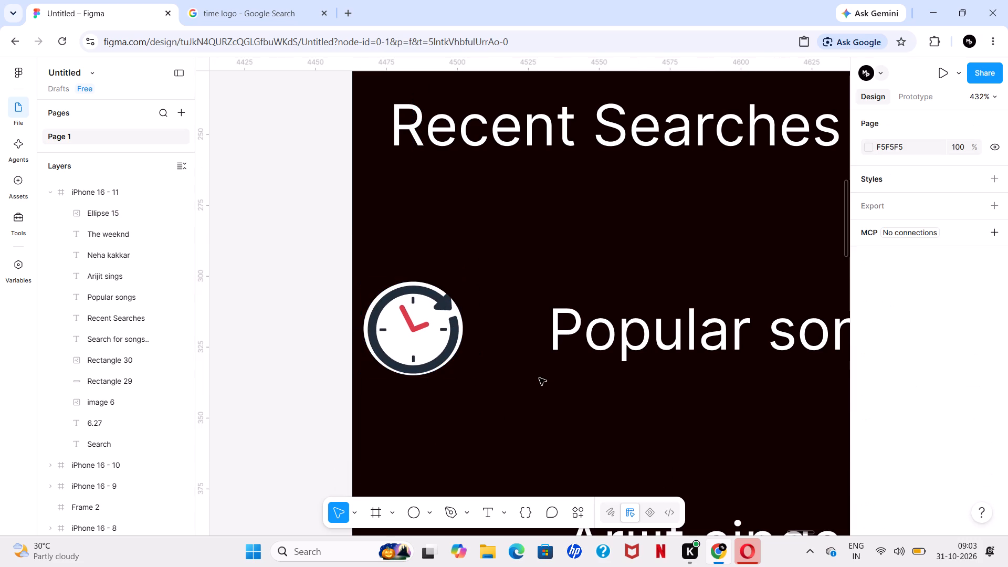
key("ctrl+v")
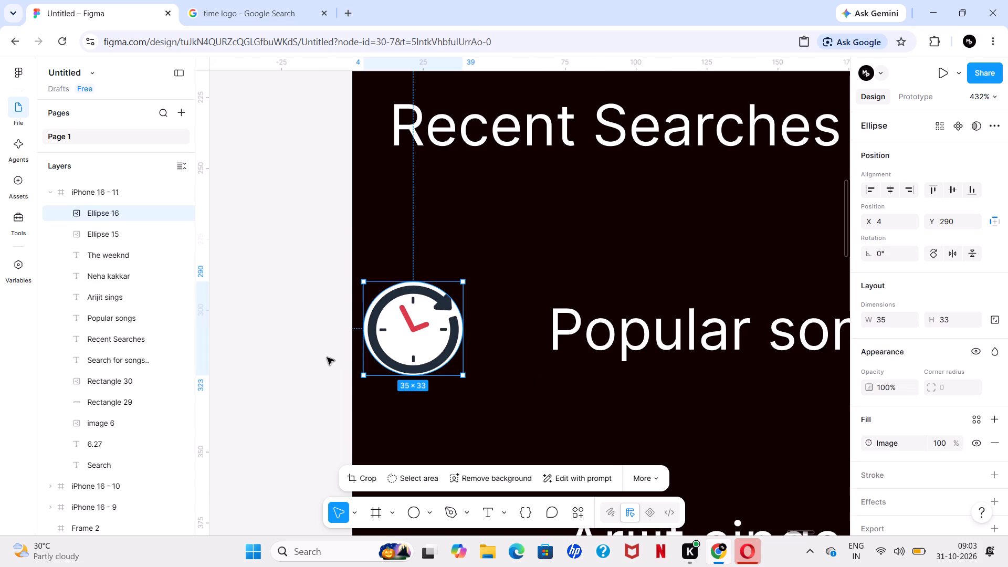
key("ctrl+v")
key("ctrl+v")
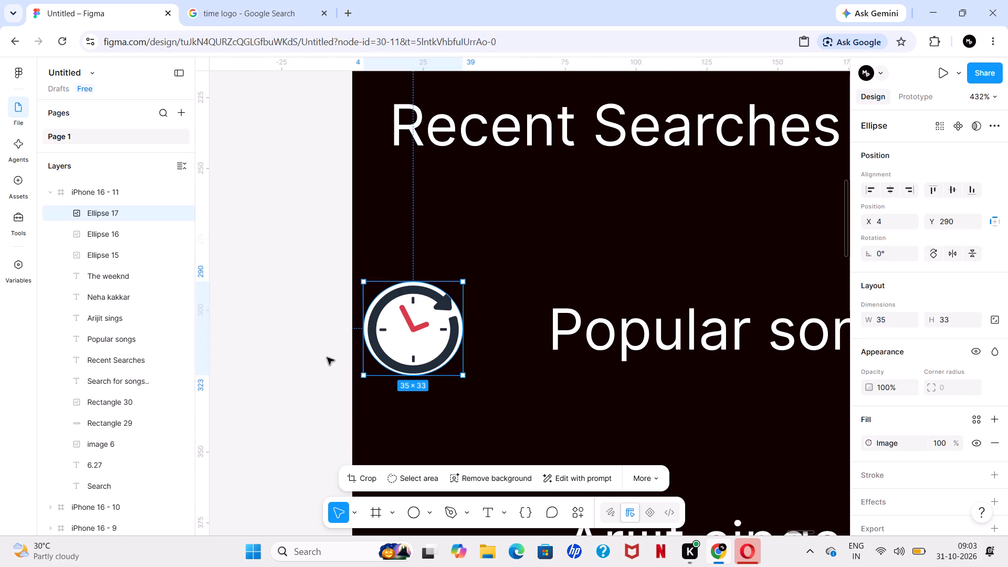
Move one duplicate clock icon down beside "Arijit sings", to about X 4, Y 349.
scroll(327, 358, "down", 2)
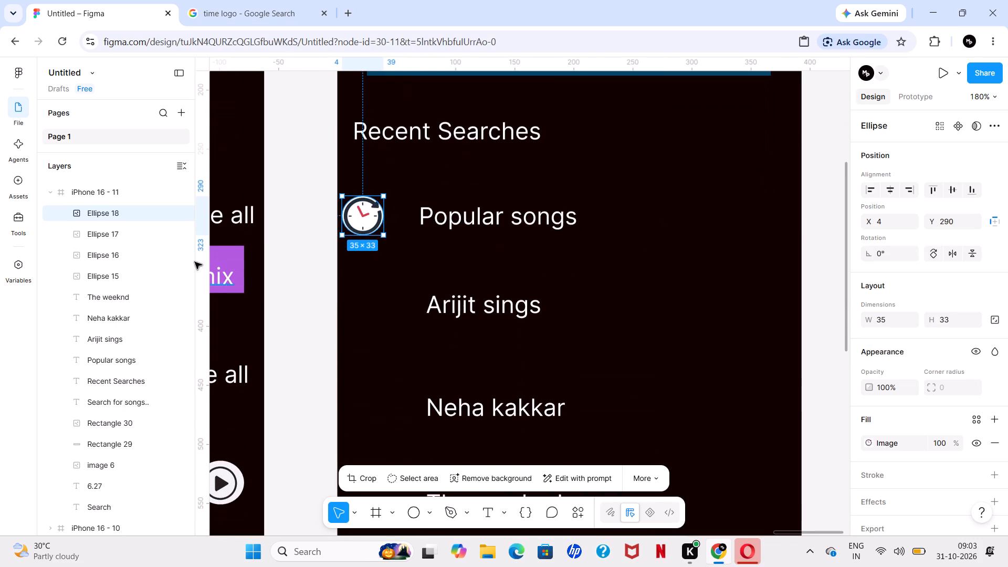
left_click_drag(365, 215, 366, 270)
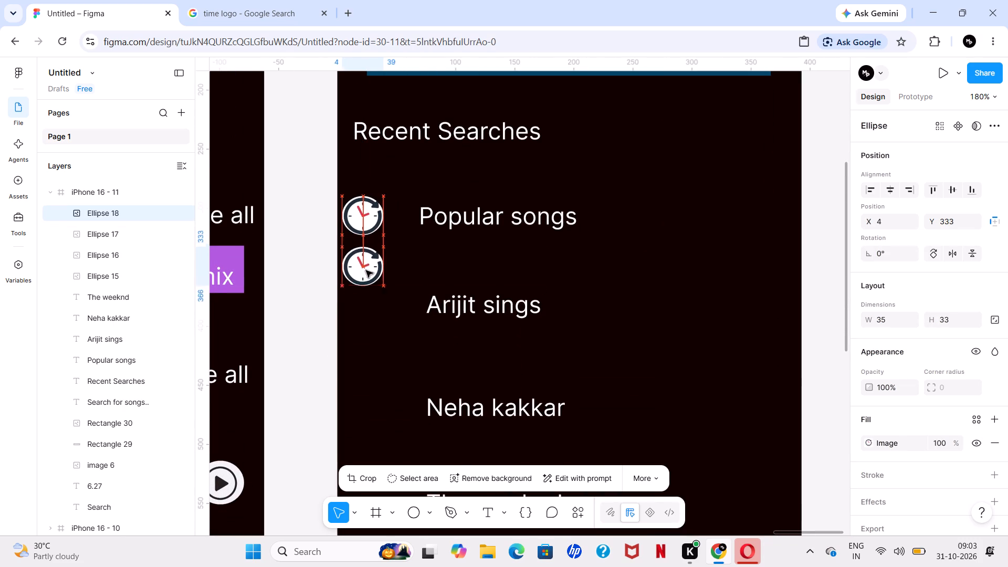
left_click_drag(366, 270, 365, 284)
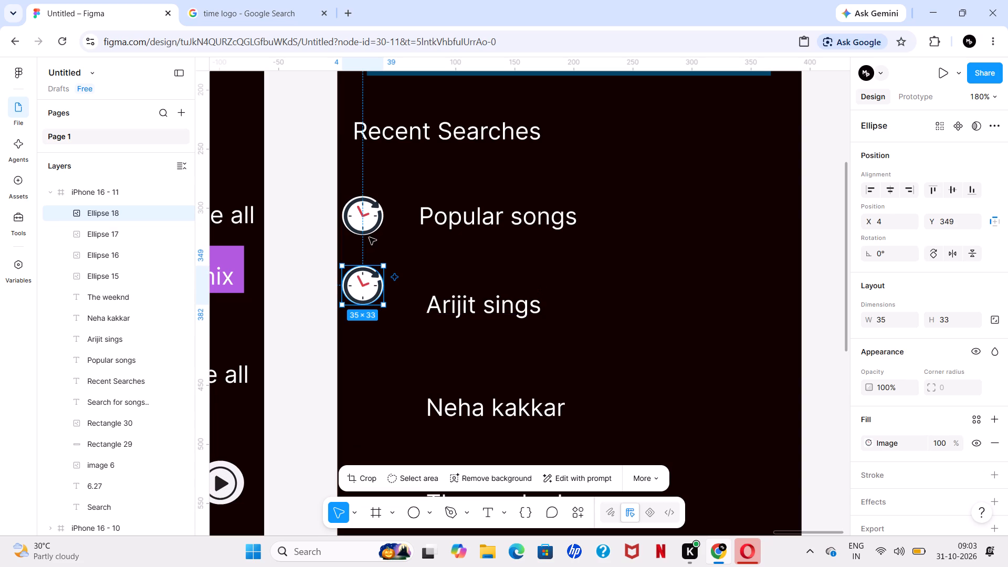
Move the two remaining duplicate clock icons below the second one, to X 4, Y 400 and X 4, Y 448.
left_click_drag(366, 223, 368, 352)
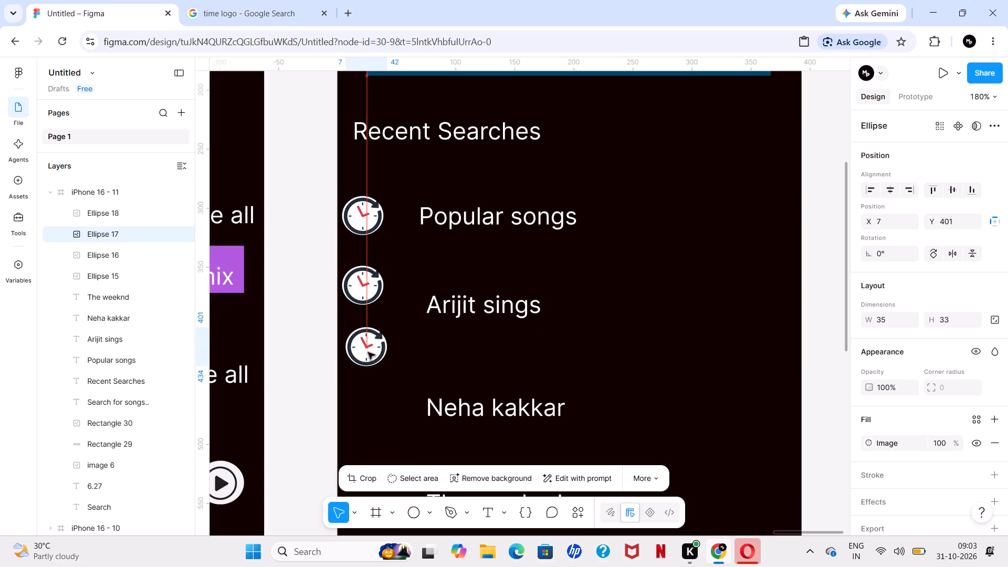
left_click_drag(368, 352, 366, 352)
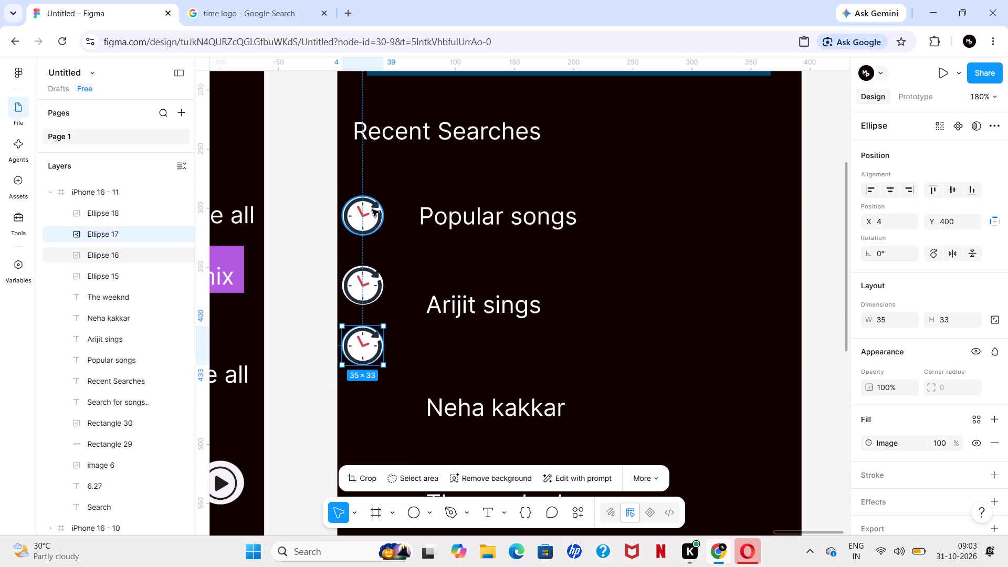
left_click_drag(374, 216, 372, 399)
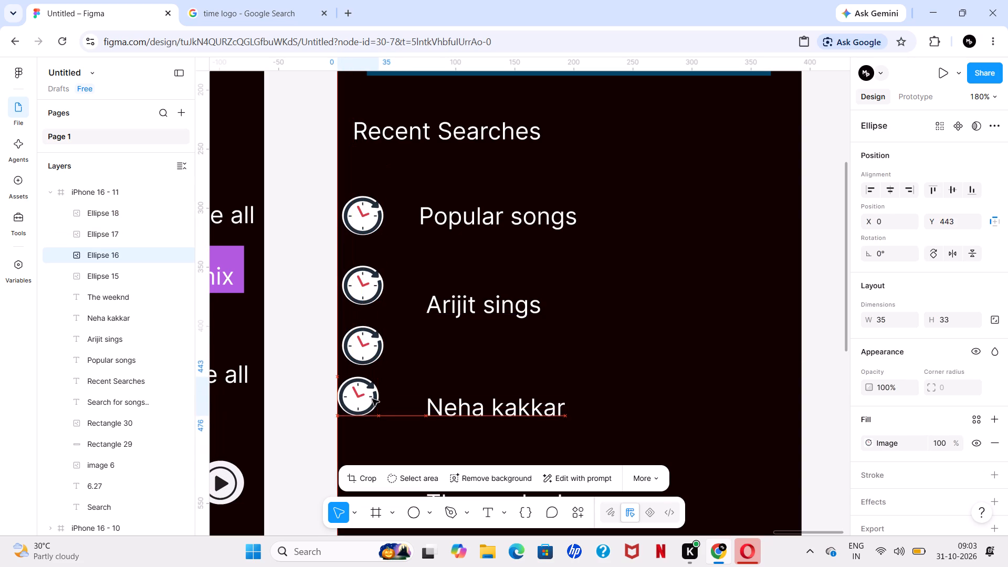
left_click_drag(372, 399, 375, 401)
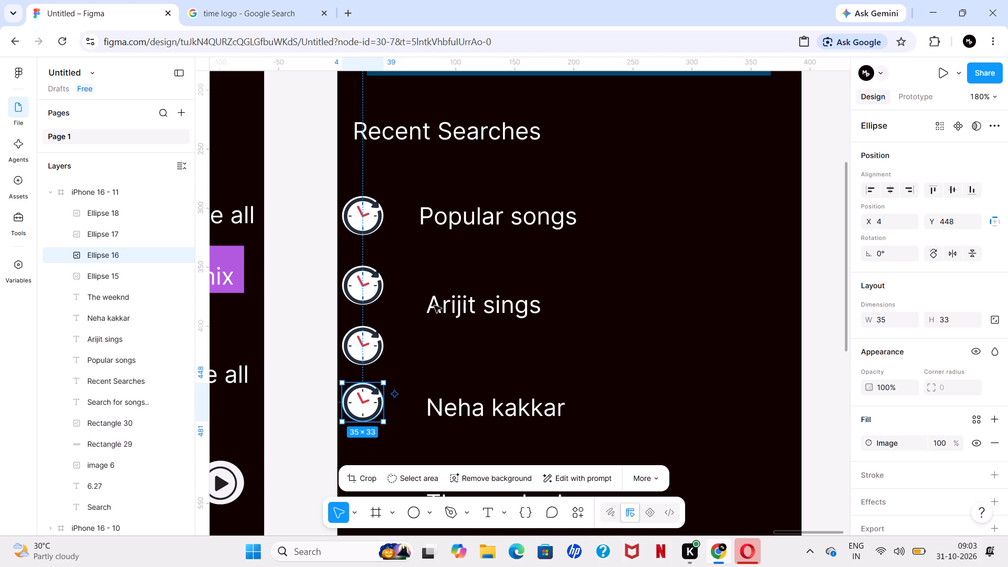
Move "Popular songs", "Arijit sings" and "Neha kakkar" beside the first three clock icons, at X 50 and about Y 290, 357 and 405.
left_click_drag(470, 228, 447, 229)
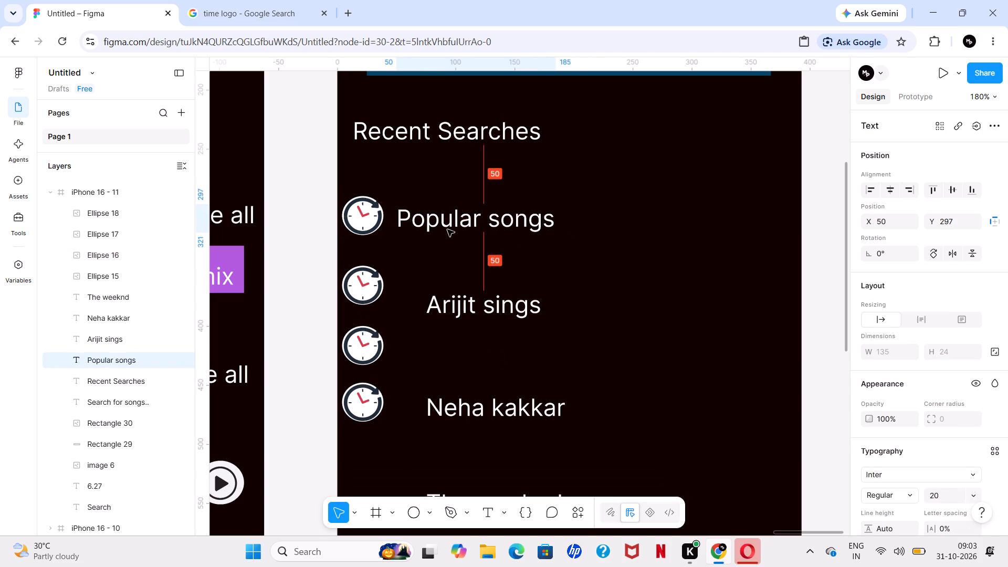
left_click_drag(447, 229, 448, 224)
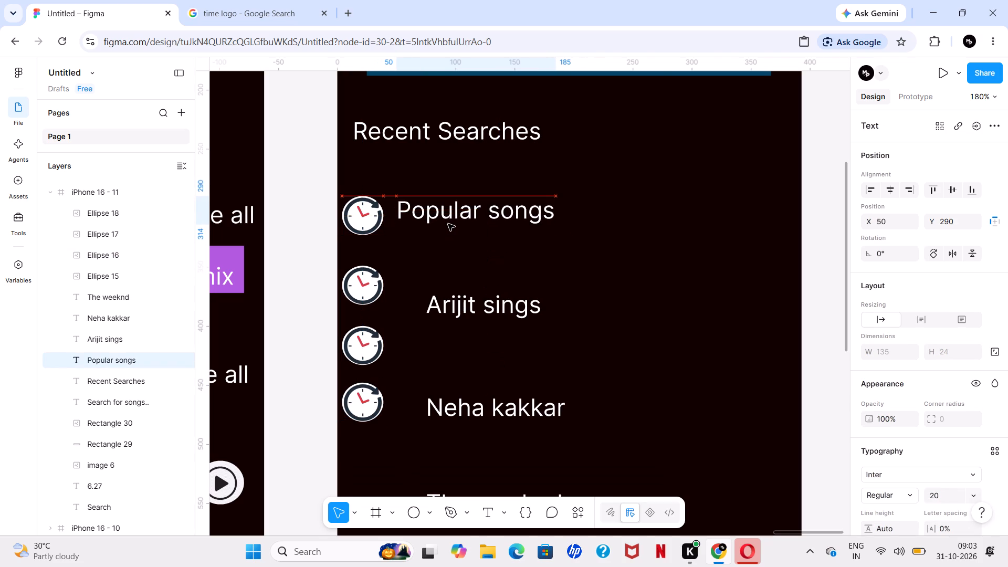
left_click_drag(448, 224, 447, 224)
left_click_drag(456, 311, 430, 286)
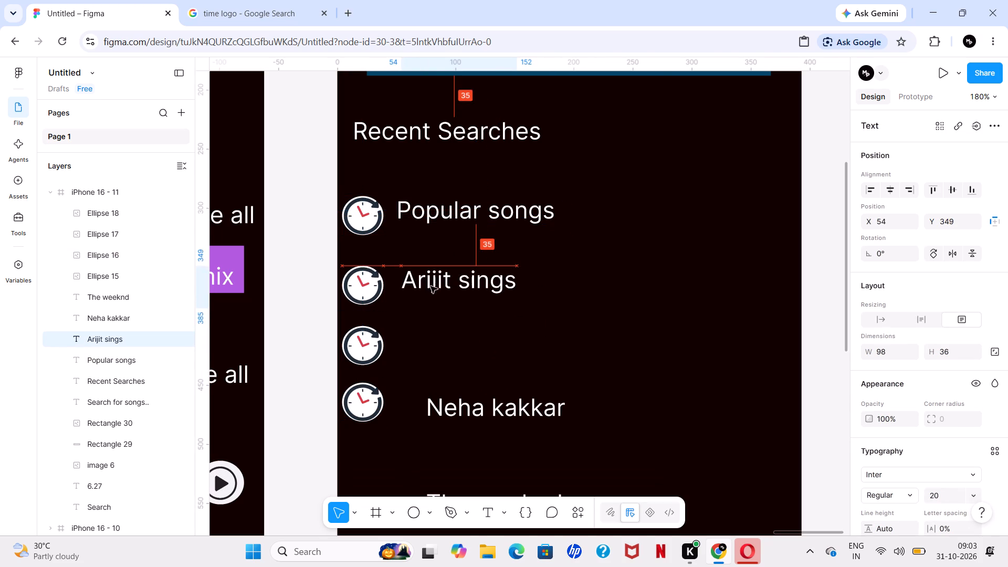
left_click_drag(430, 286, 432, 293)
left_click_drag(455, 411, 441, 354)
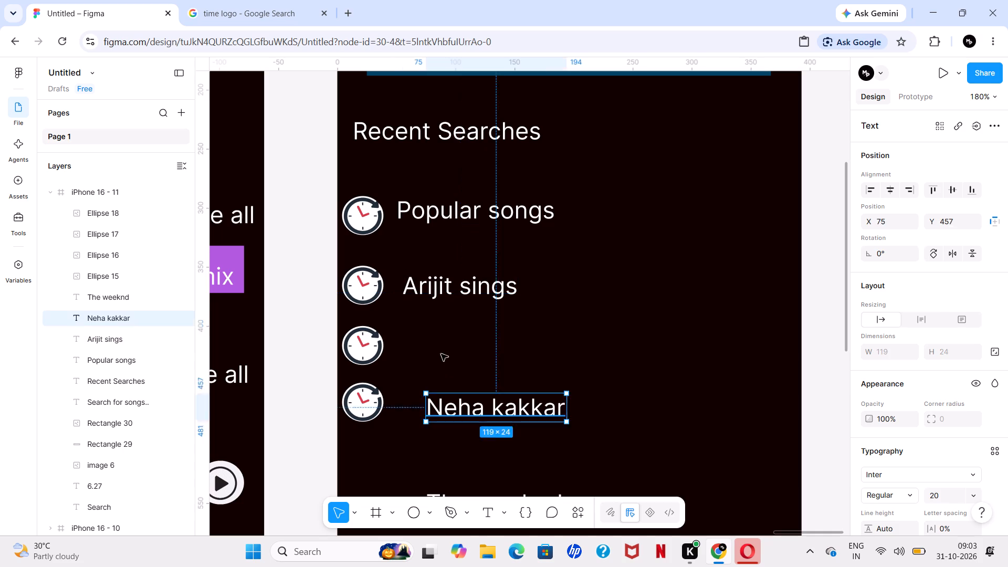
left_click_drag(441, 354, 427, 351)
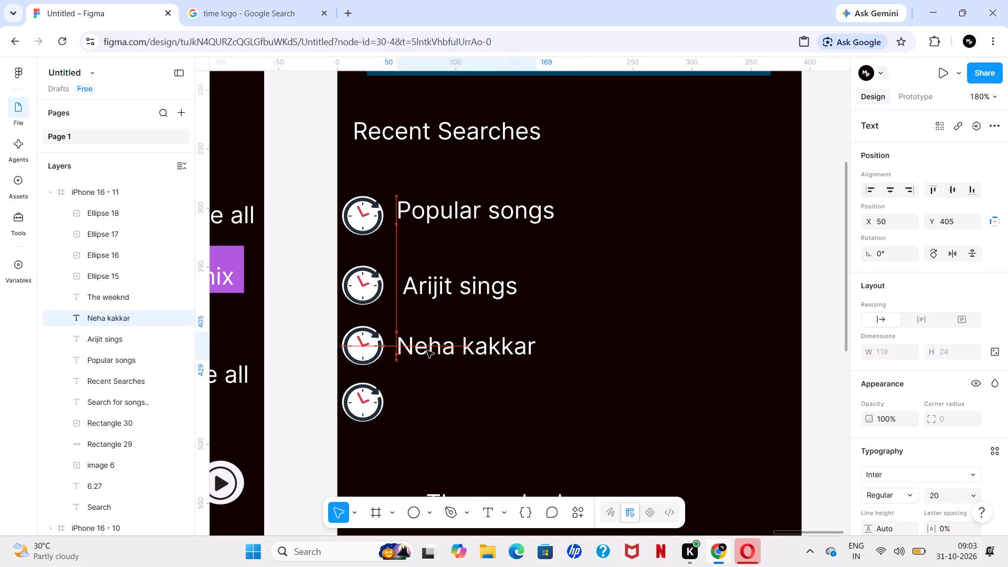
left_click_drag(427, 351, 427, 349)
left_click(449, 280)
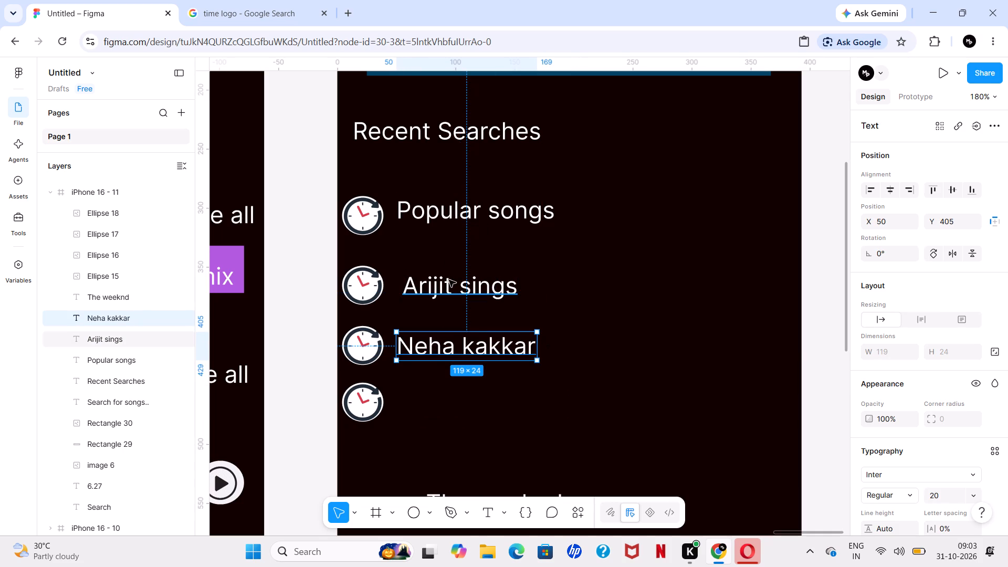
Move the "The weeknd" text up beside the fourth clock icon, to about X 53, Y 457.
scroll(446, 283, "down", 1)
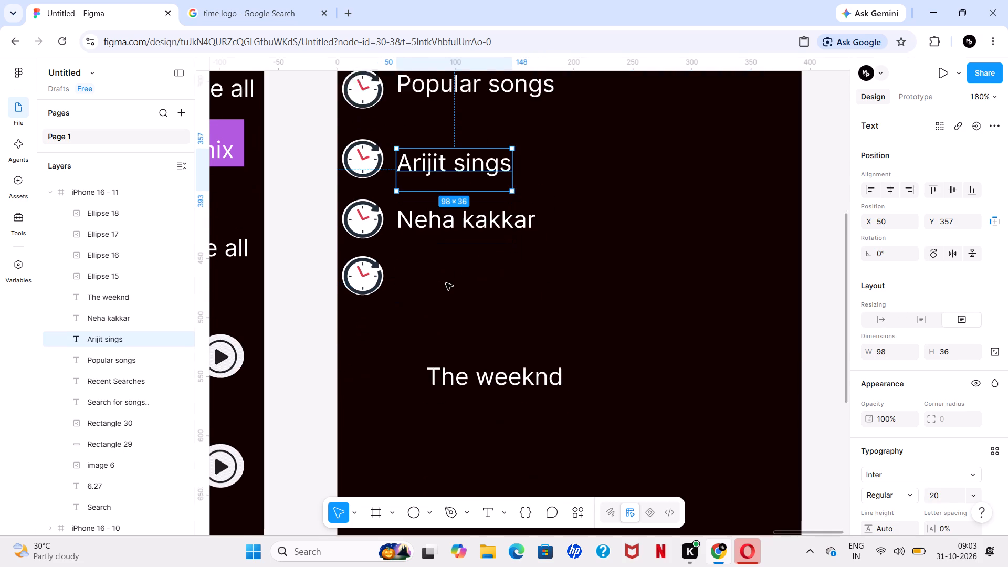
scroll(446, 283, "down", 1)
left_click_drag(445, 344, 422, 251)
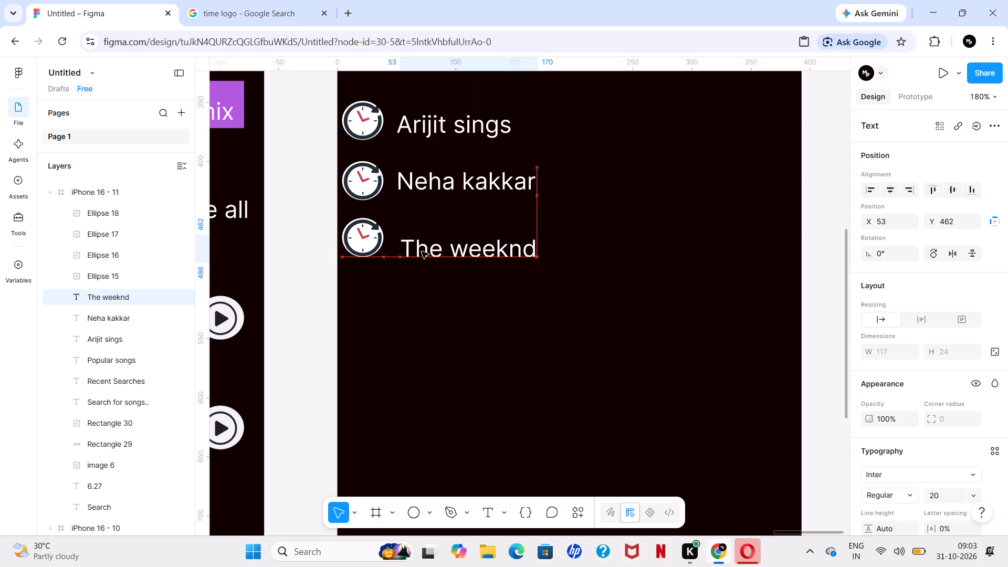
left_click_drag(422, 251, 422, 247)
Shift "Arijit sings" and its clock icon up to even out the row spacing, placing the icon at X 4, Y 342.
scroll(422, 247, "up", 1)
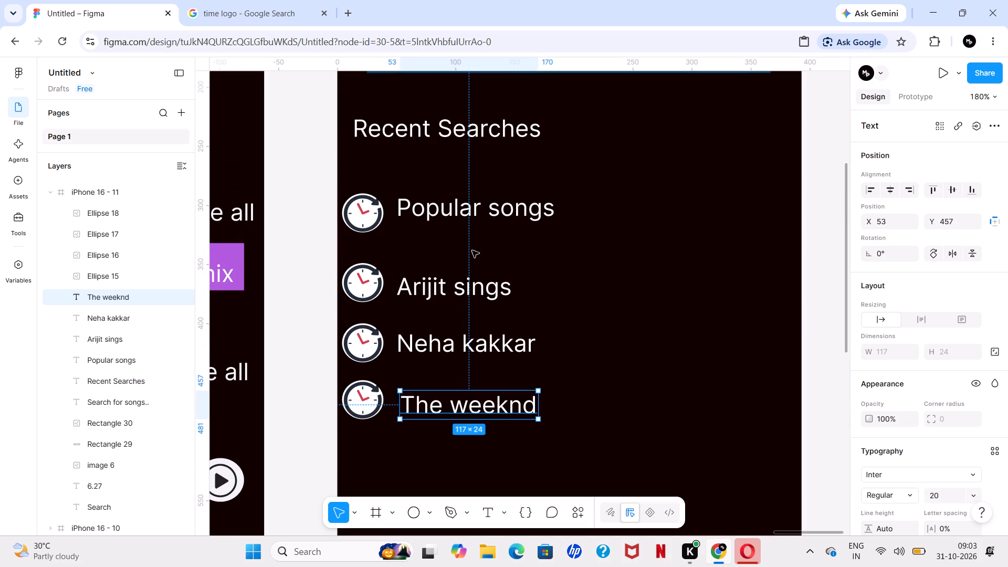
left_click(582, 281)
left_click_drag(464, 286, 464, 272)
left_click_drag(366, 287, 363, 275)
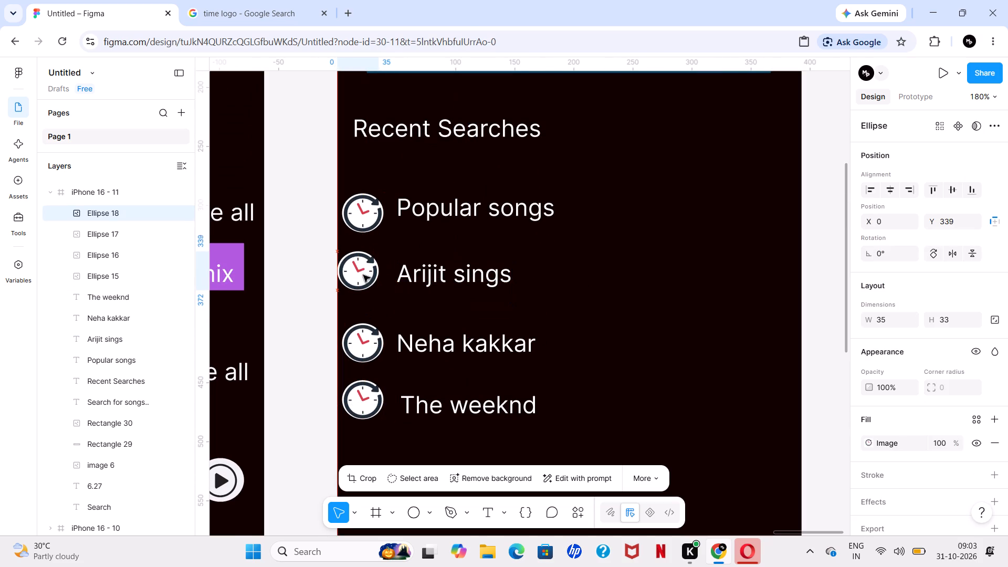
left_click_drag(363, 275, 366, 279)
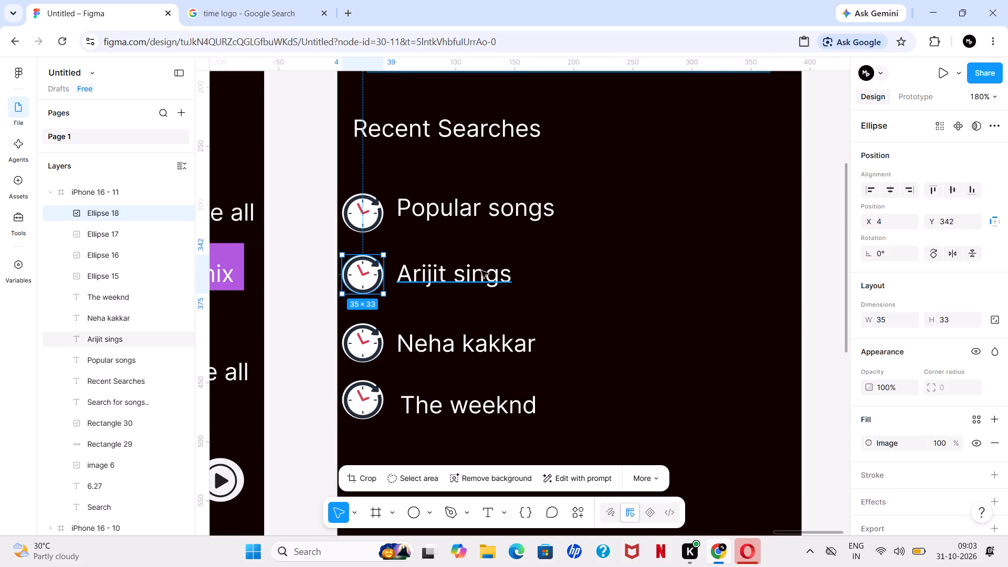
left_click(565, 287)
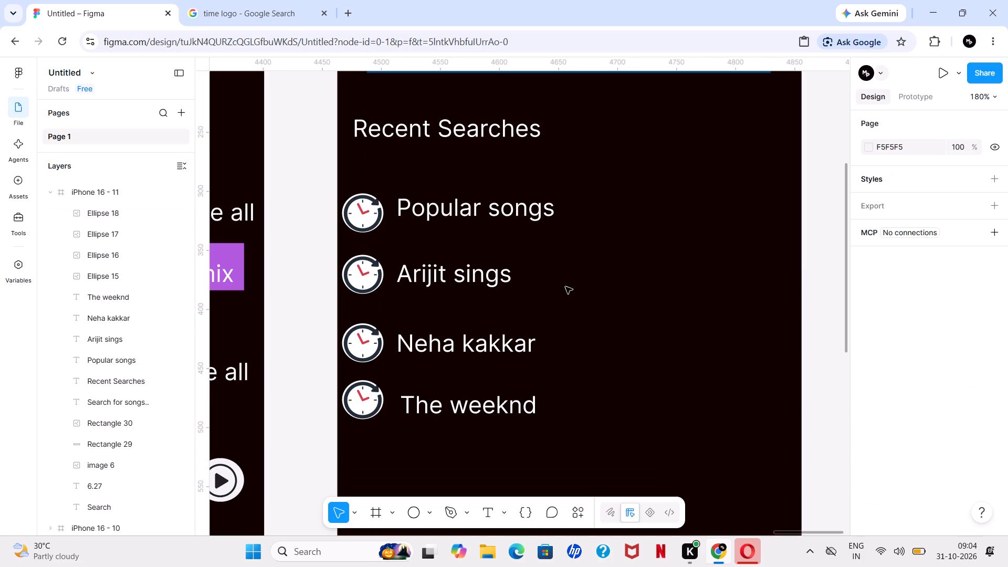
Add a text layer across from the "Popular songs" and "Arijit sings" rows at X 304, Y 315, and enter "jh0".
left_click(483, 516)
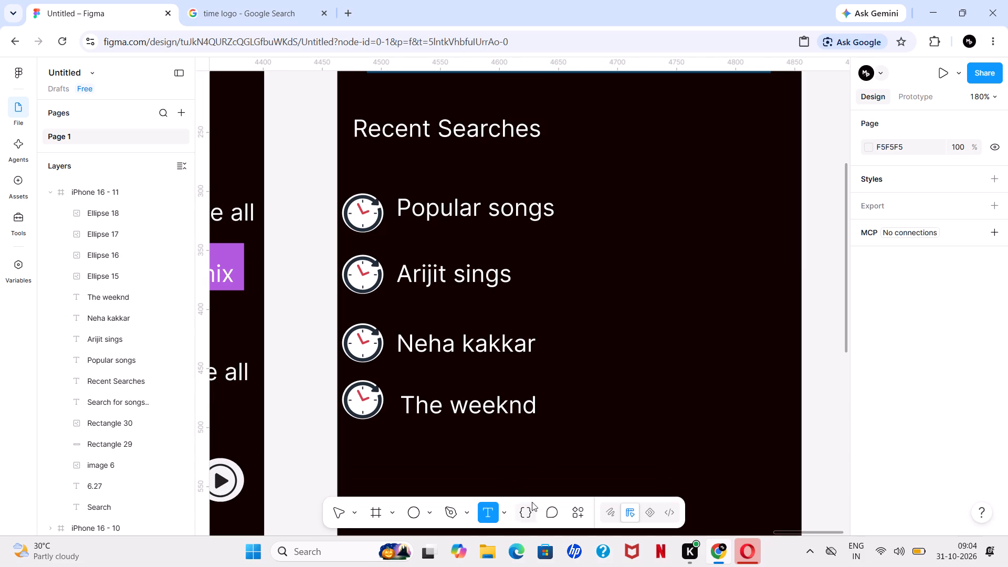
left_click(696, 223)
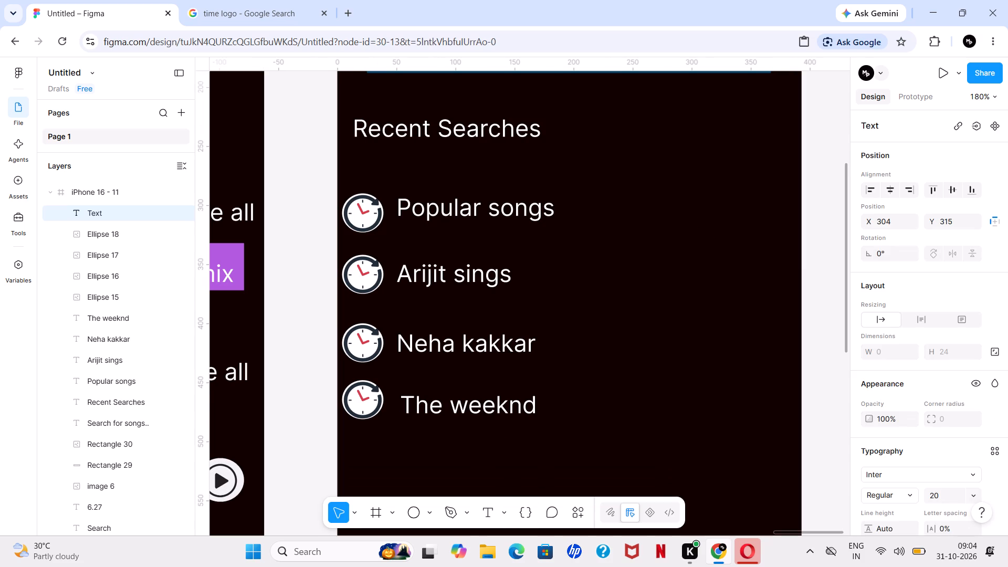
key("Right")
key("Right")
type("jh")
key("0")
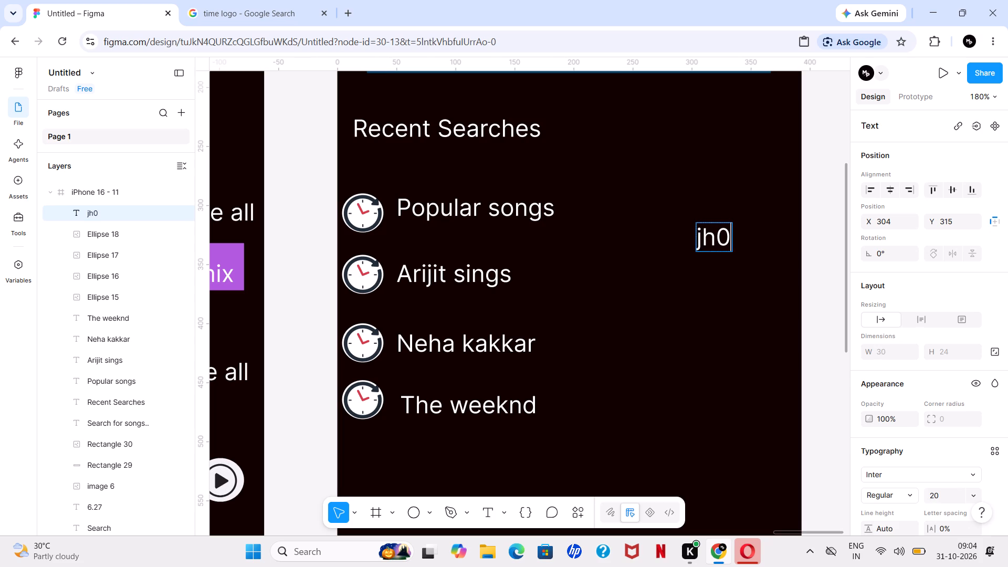
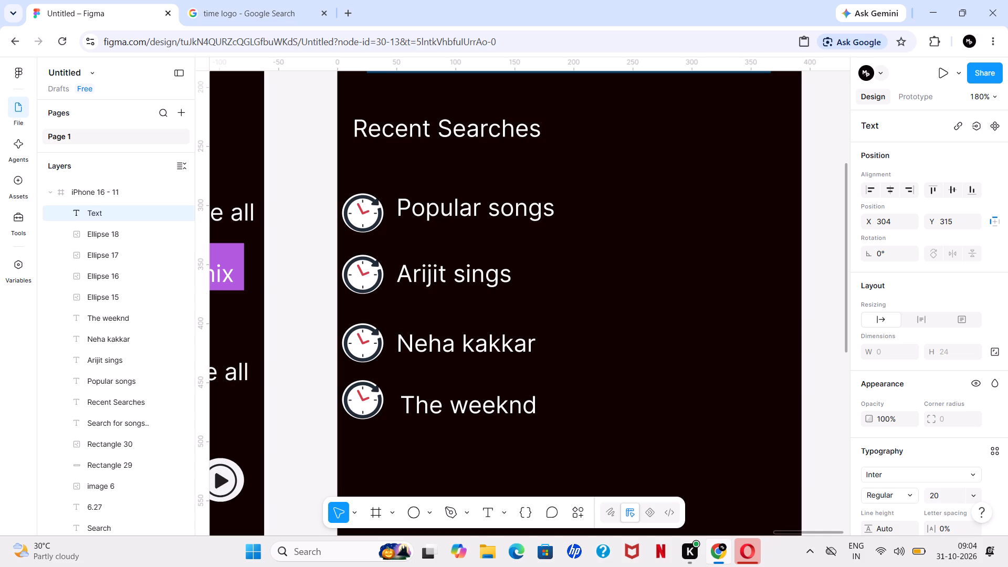
Make the new text layer a ">" arrow and set its font size to 32.
key("period")
key("BackSpace")
key("shift+greater")
left_click_drag(711, 239, 690, 245)
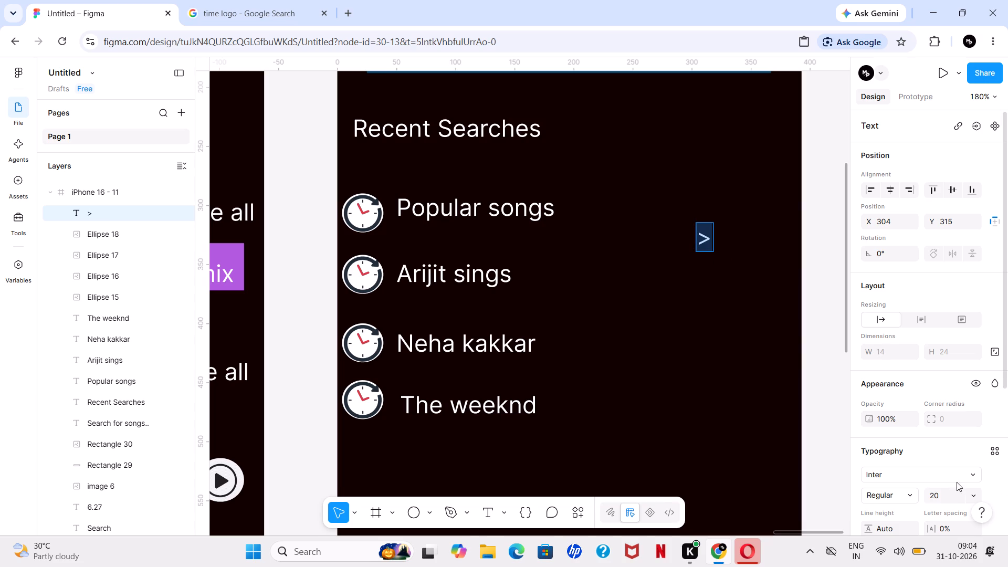
left_click(971, 492)
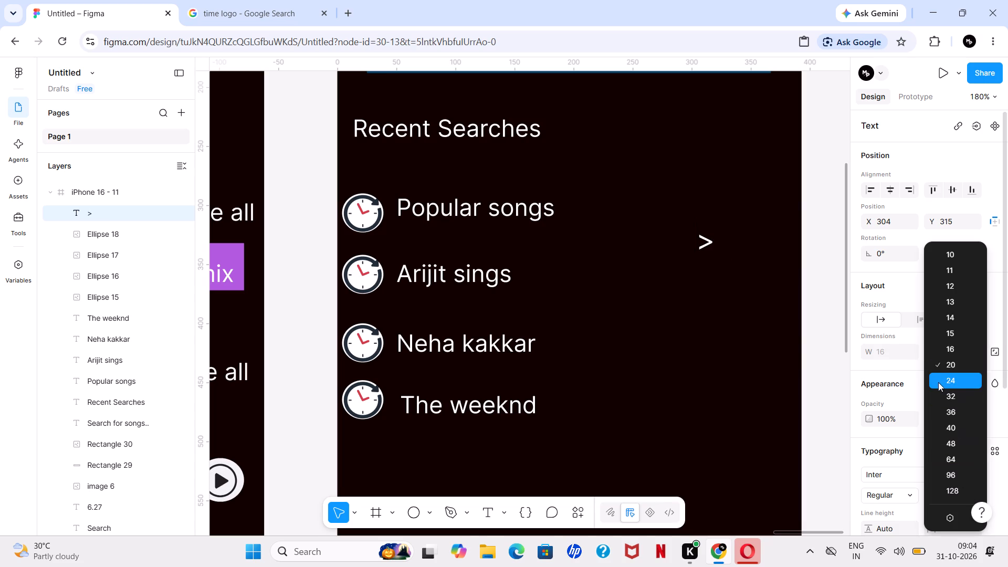
left_click(946, 400)
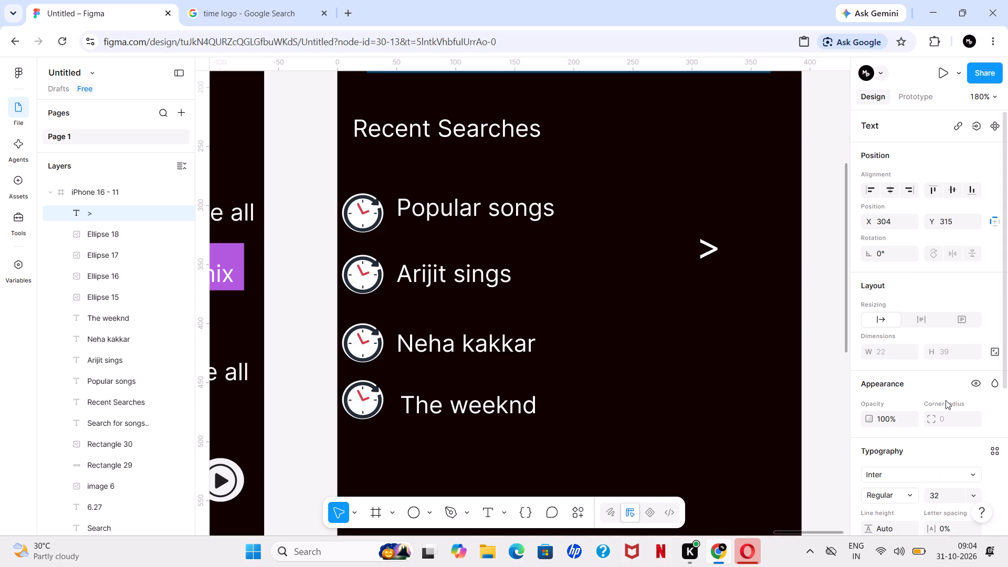
Copy the ">" text and paste three duplicates of it into the Search frame.
left_click(706, 258)
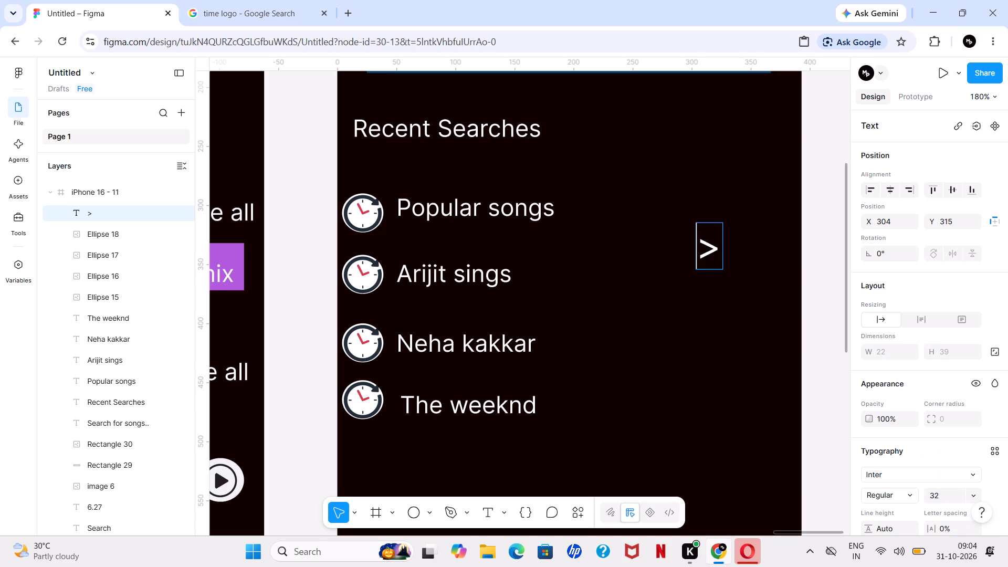
left_click_drag(717, 253, 686, 260)
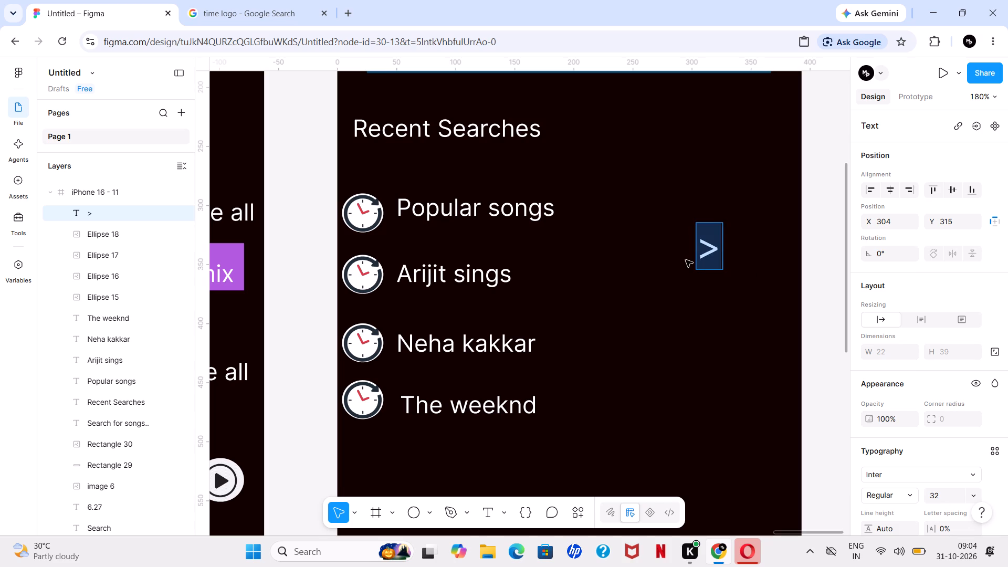
key("ctrl+c")
left_click(684, 297)
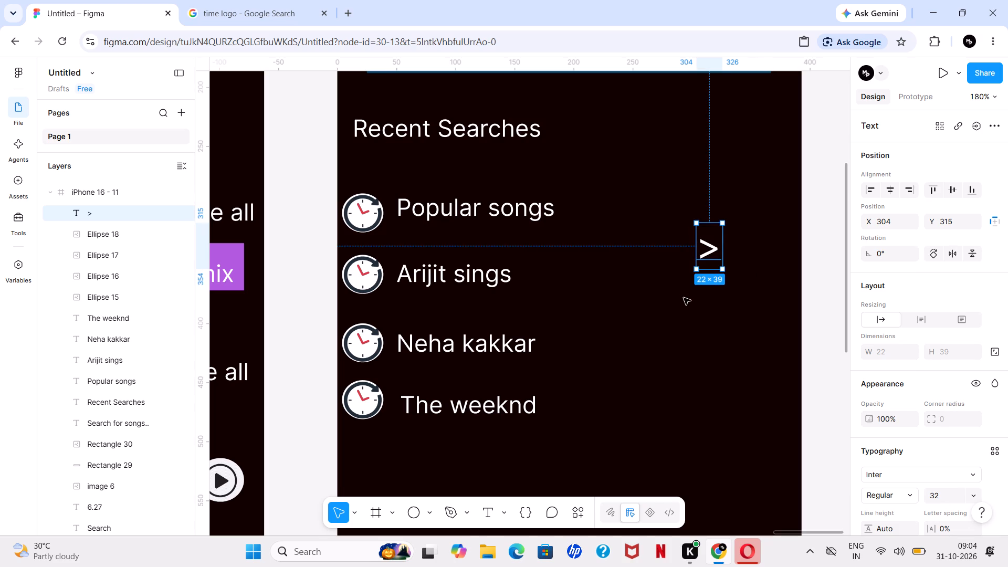
left_click(685, 301)
key("ctrl+v")
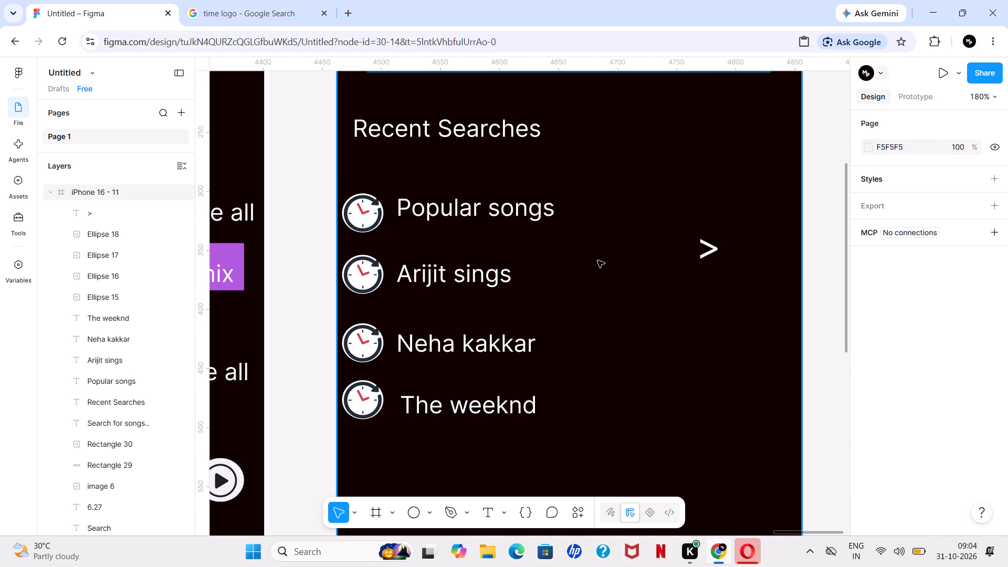
key("ctrl+v")
key("ctrl+v")
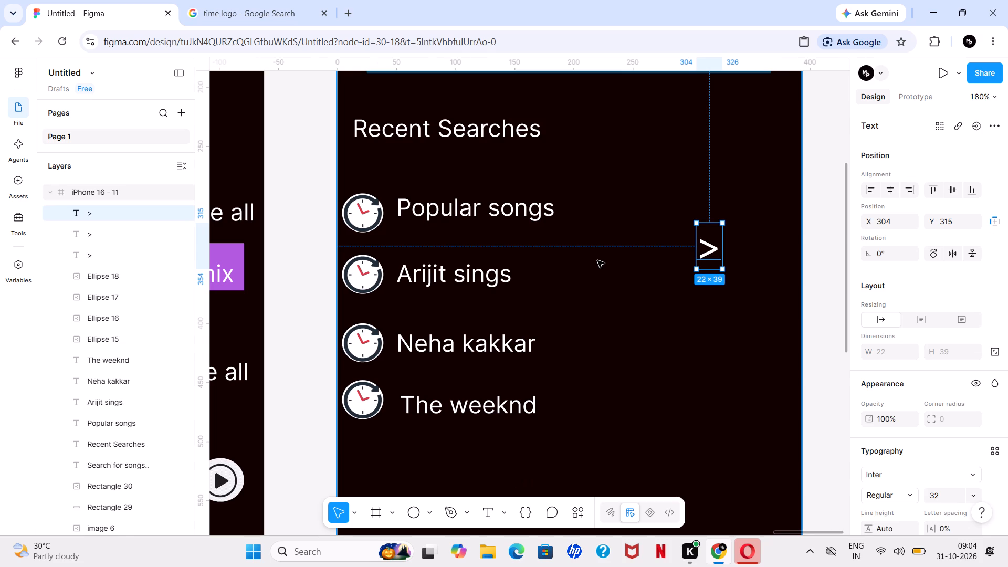
Place one ">" across from each of the four recent-search rows, the first three at X 353, about Y 284, 335 and 390.
left_click_drag(705, 247, 730, 230)
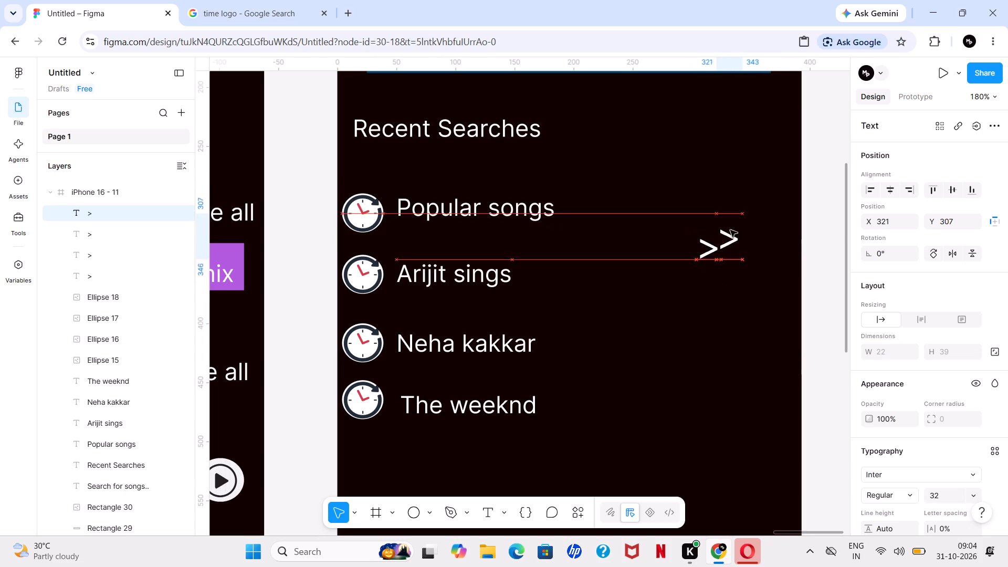
left_click_drag(730, 230, 763, 211)
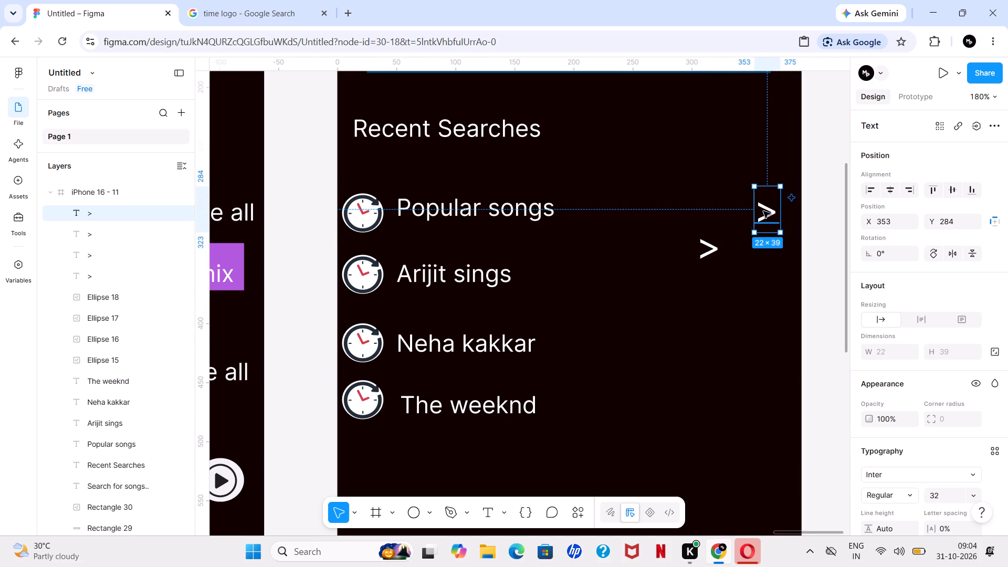
left_click_drag(711, 248, 774, 279)
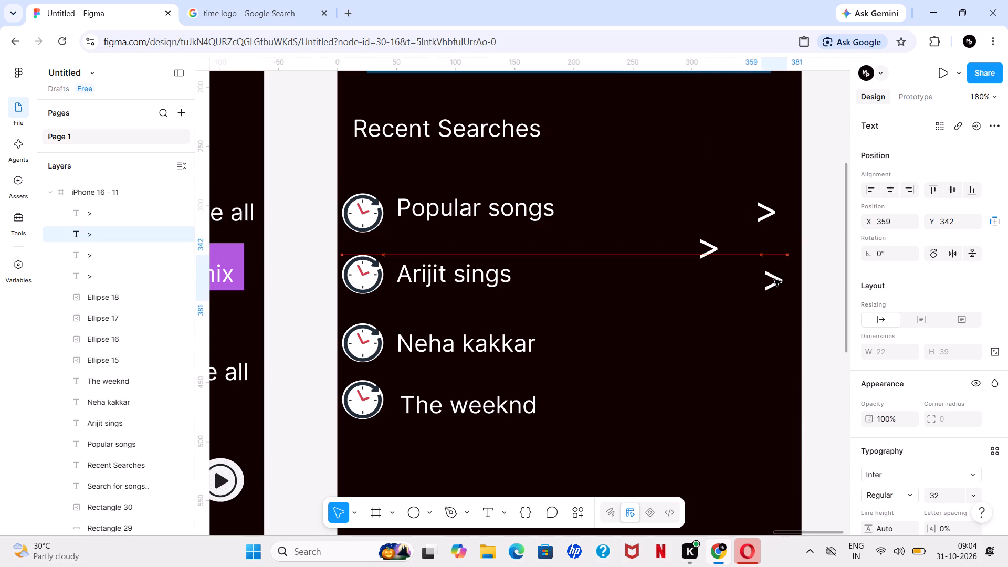
left_click_drag(774, 279, 766, 273)
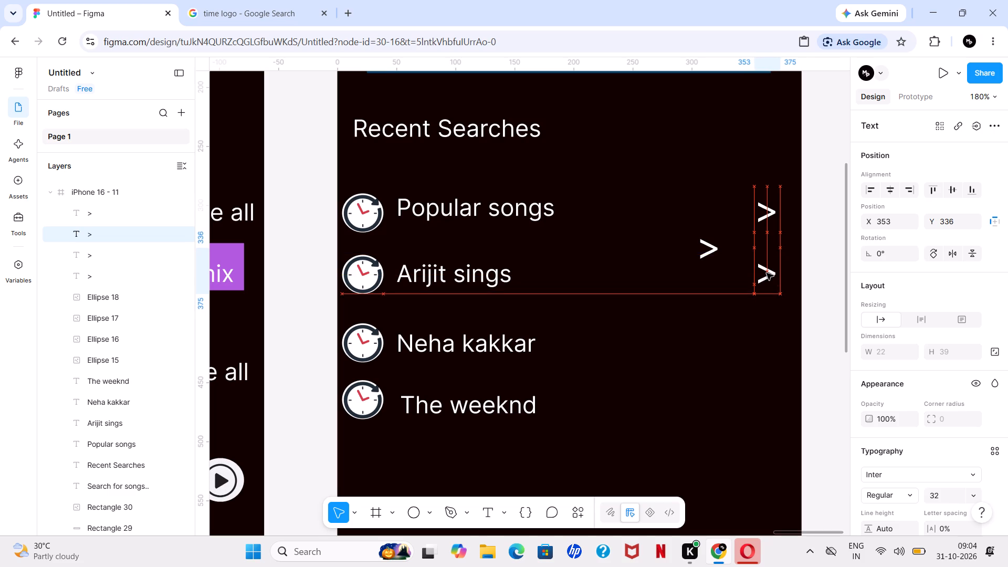
left_click_drag(766, 273, 766, 271)
left_click_drag(710, 253, 752, 329)
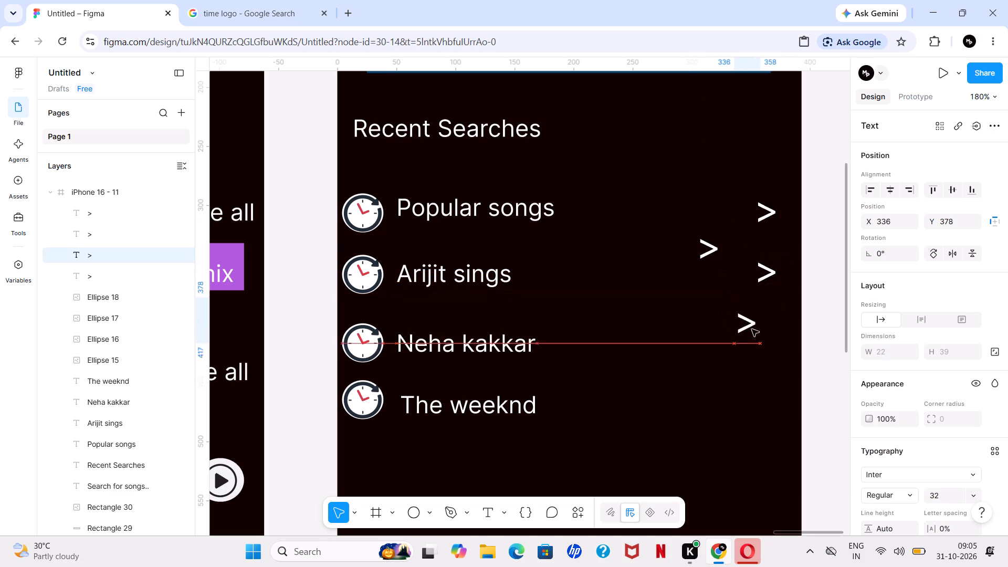
left_click_drag(752, 329, 767, 351)
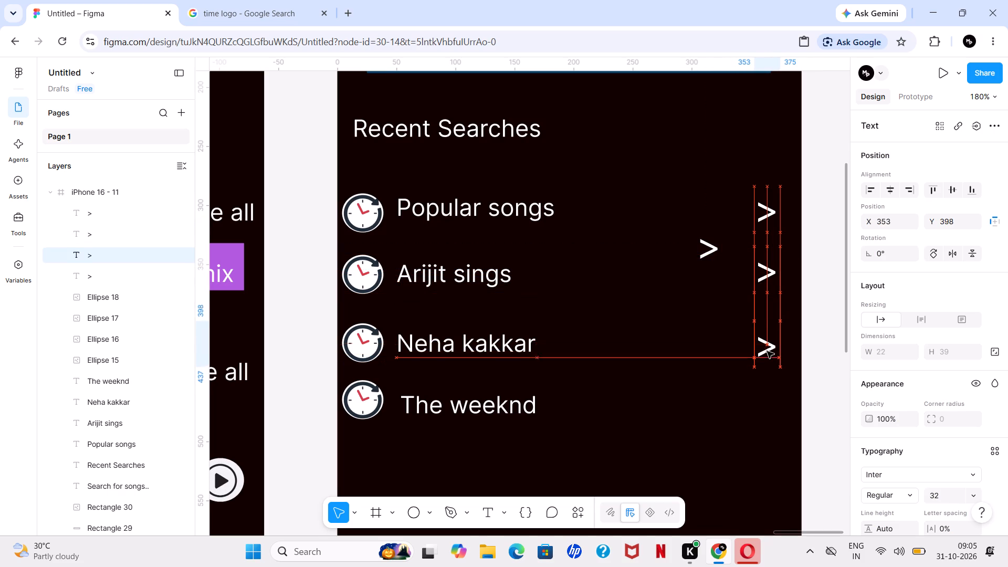
left_click_drag(767, 351, 768, 342)
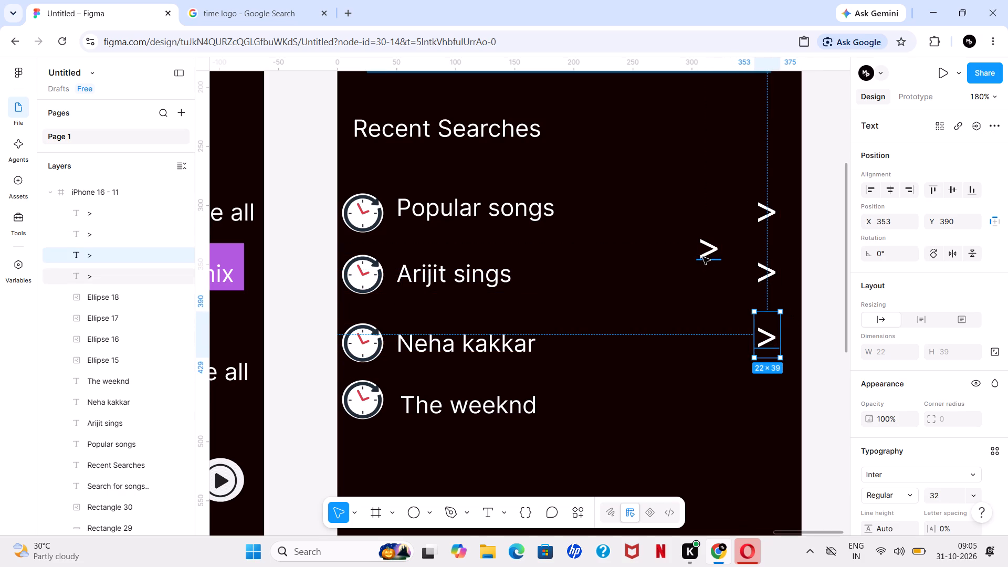
left_click_drag(702, 255, 765, 406)
left_click(692, 446)
Switch to the Google search page and replace the query with "boy l".
scroll(692, 446, "down", 1)
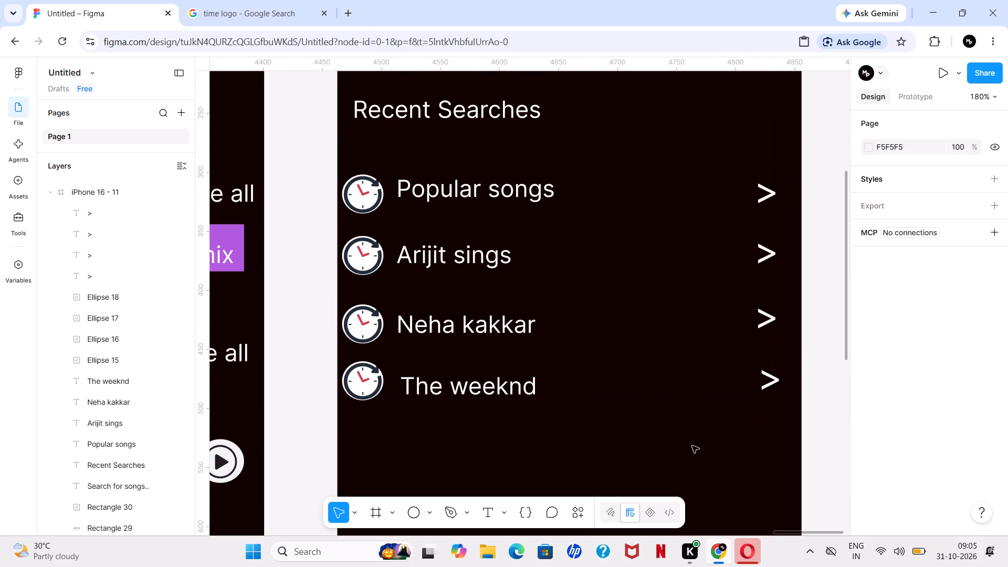
scroll(692, 446, "down", 2)
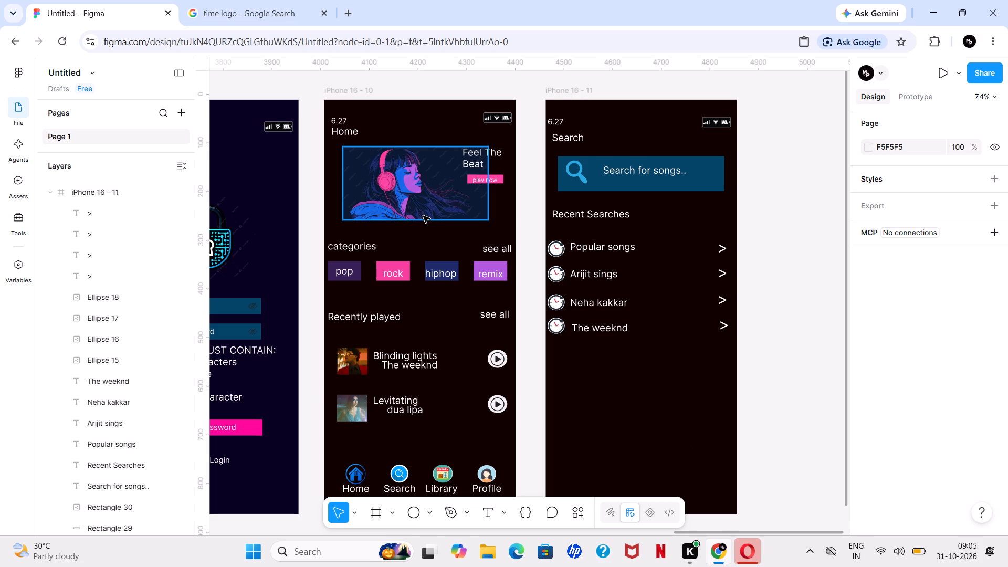
left_click(270, 24)
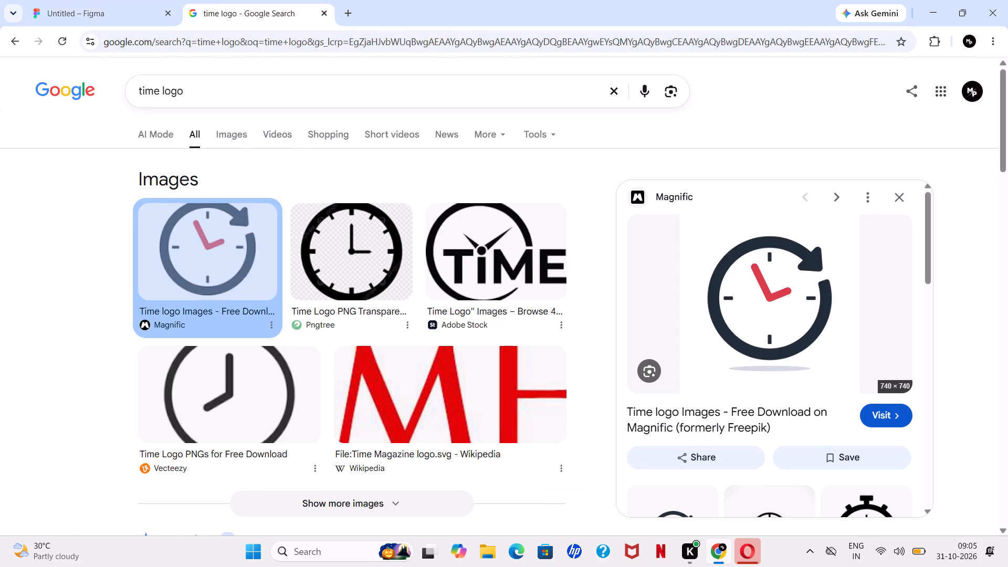
left_click(208, 81)
key("BackSpace")
key("BackSpace")
key("BackSpace")
key("BackSpace")
key("BackSpace")
key("BackSpace")
key("BackSpace")
key("BackSpace")
key("BackSpace")
key("BackSpace")
key("BackSpace")
key("BackSpace")
key("BackSpace")
key("BackSpace")
key("BackSpace")
key("BackSpace")
key("BackSpace")
key("BackSpace")
key("BackSpace")
key("BackSpace")
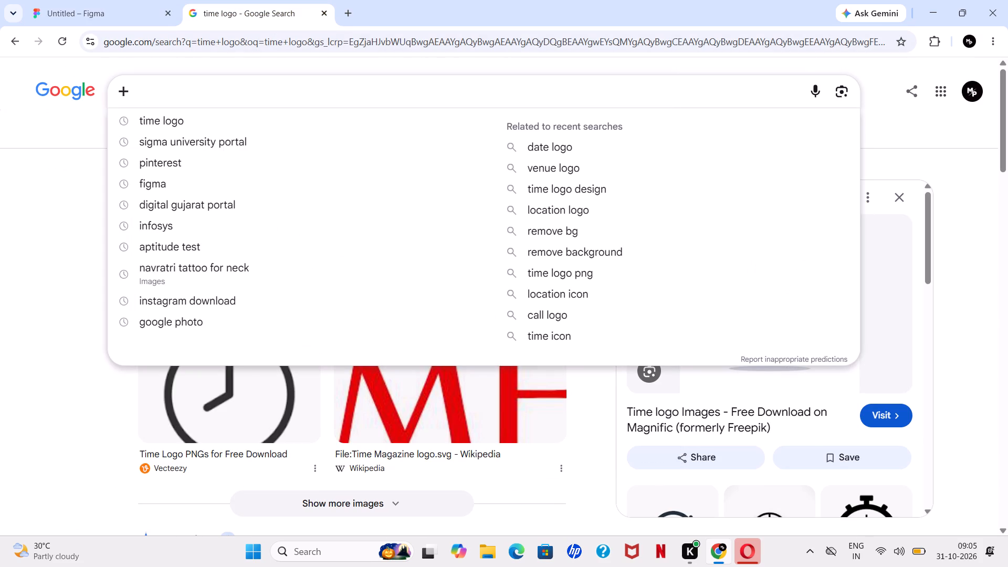
type("boy l")
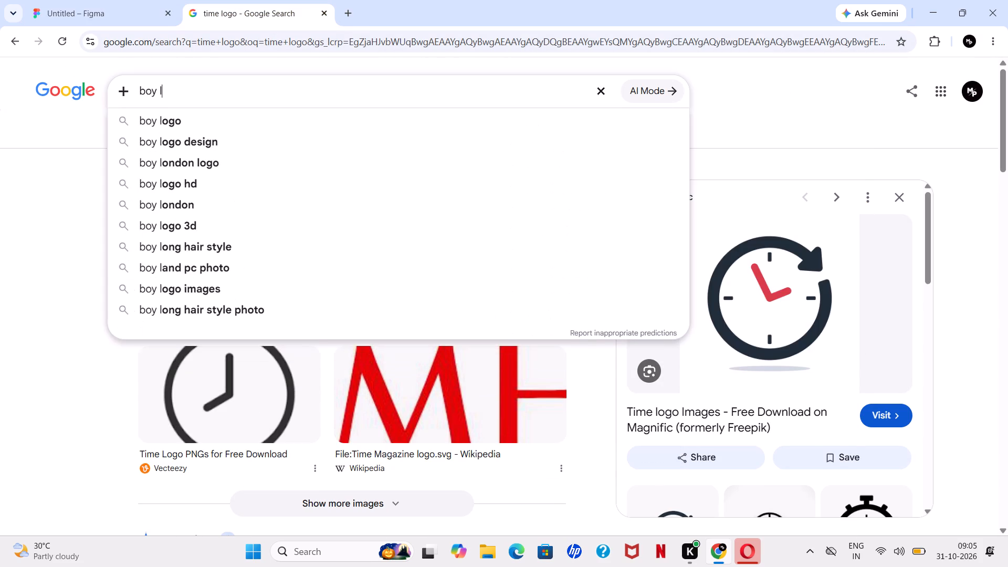
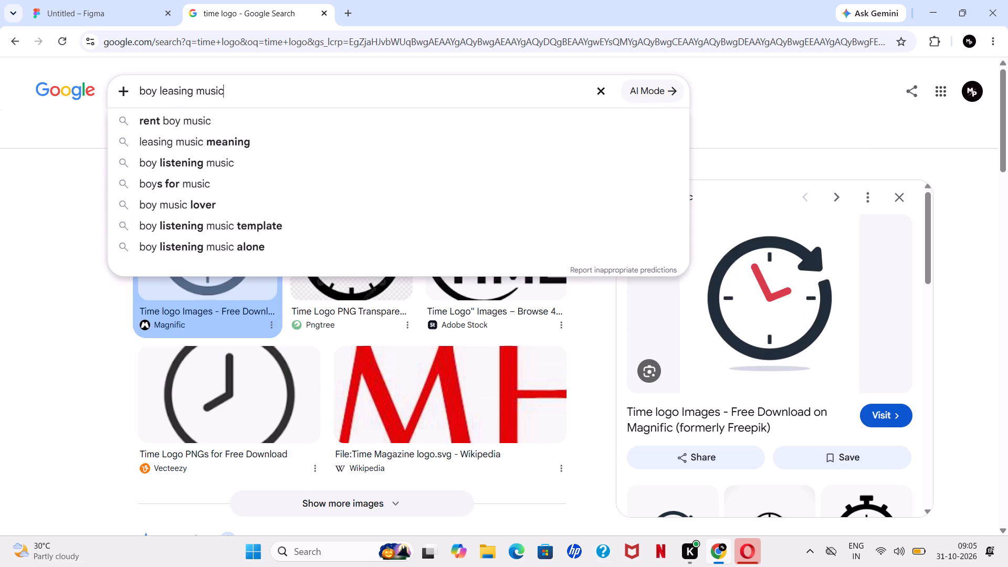
Search Google for "boy leasing music image" and switch to the image results.
key("space")
type("image")
key("space")
key("Return")
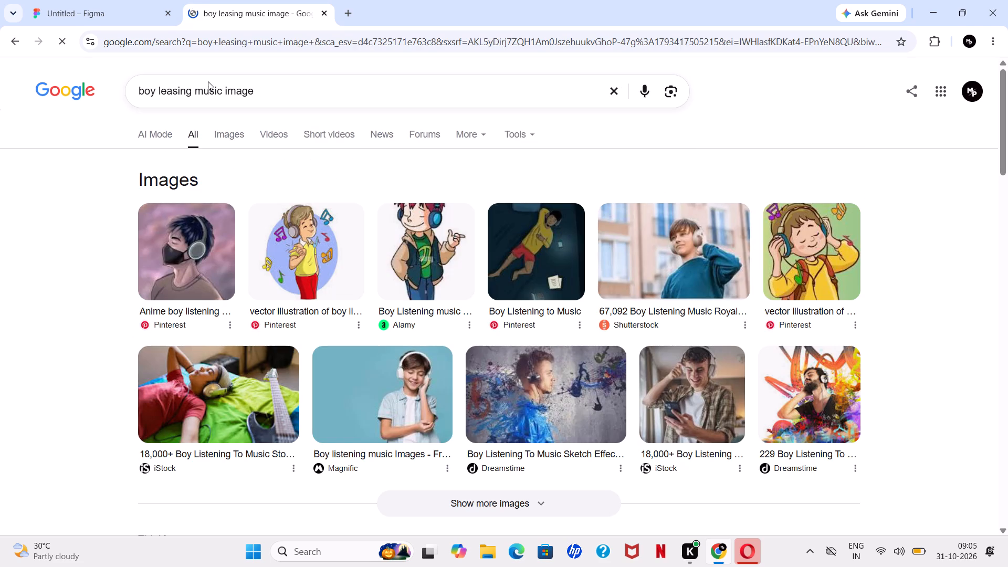
left_click(227, 133)
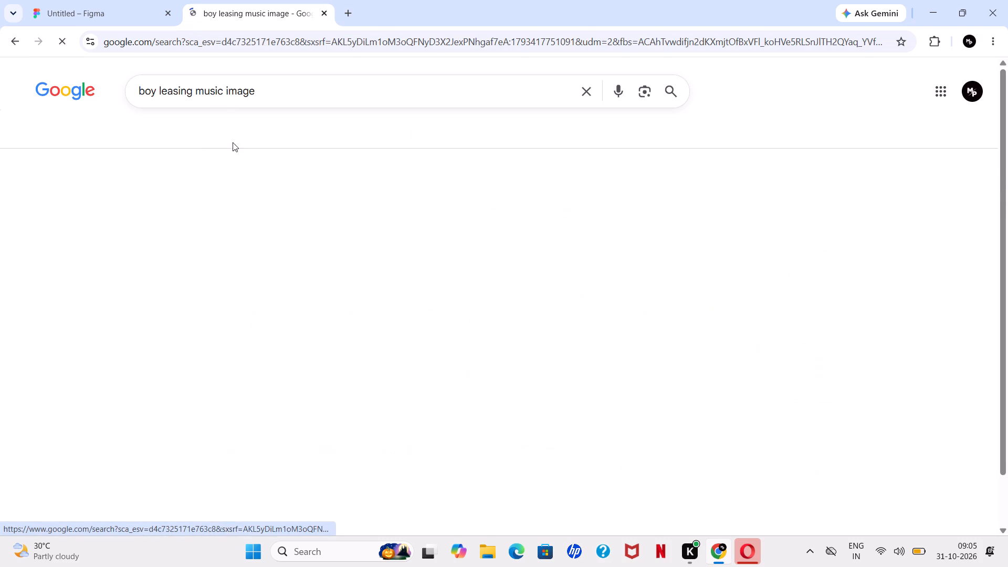
Open the preview of the Magnific anime boy wearing headphones beside a window with a city skyline.
scroll(323, 276, "down", 1)
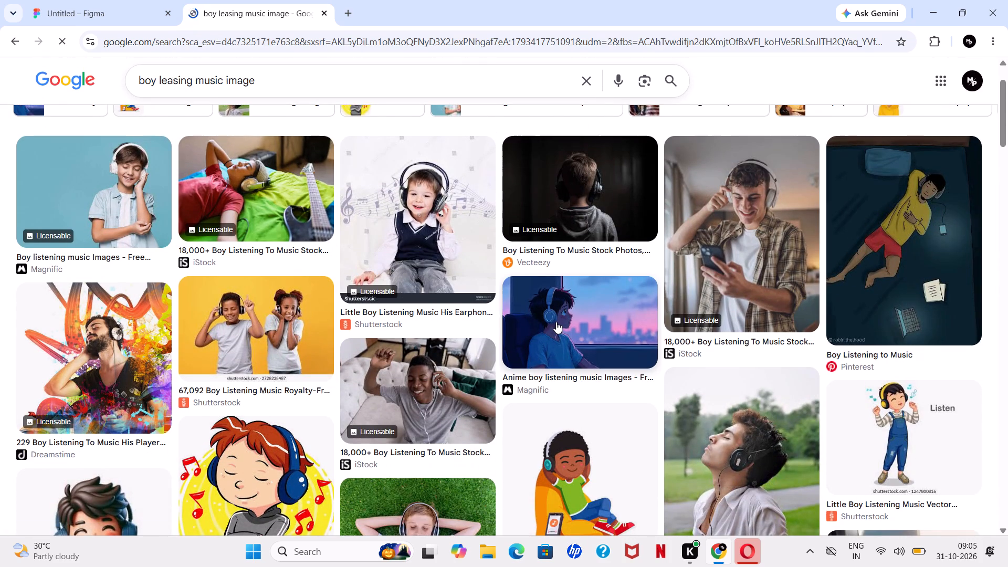
left_click(556, 322)
Look through the related lofi and anime boy images and open the Mind Relax Lofi Mashup image from YouTube.
scroll(556, 322, "down", 1)
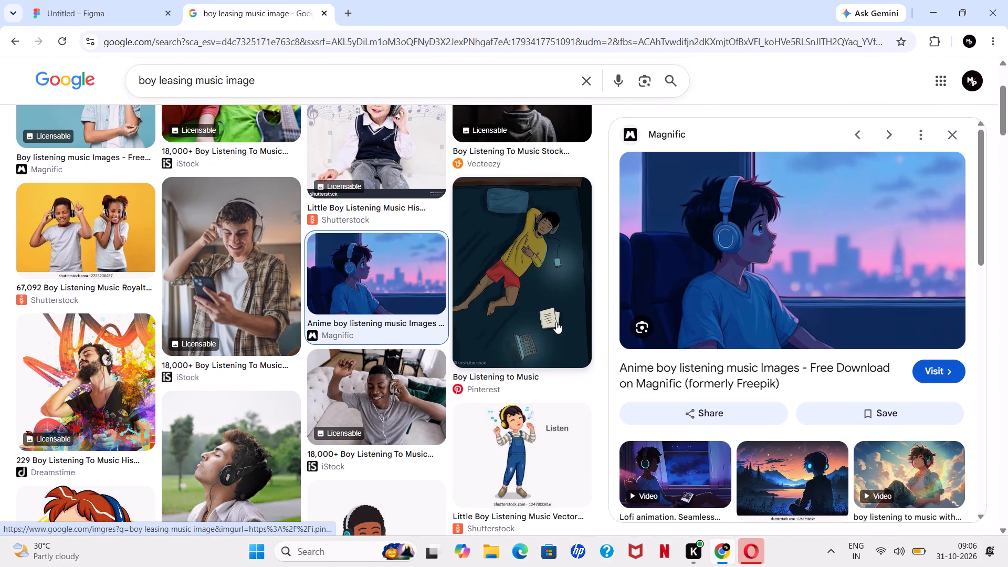
scroll(726, 350, "down", 5)
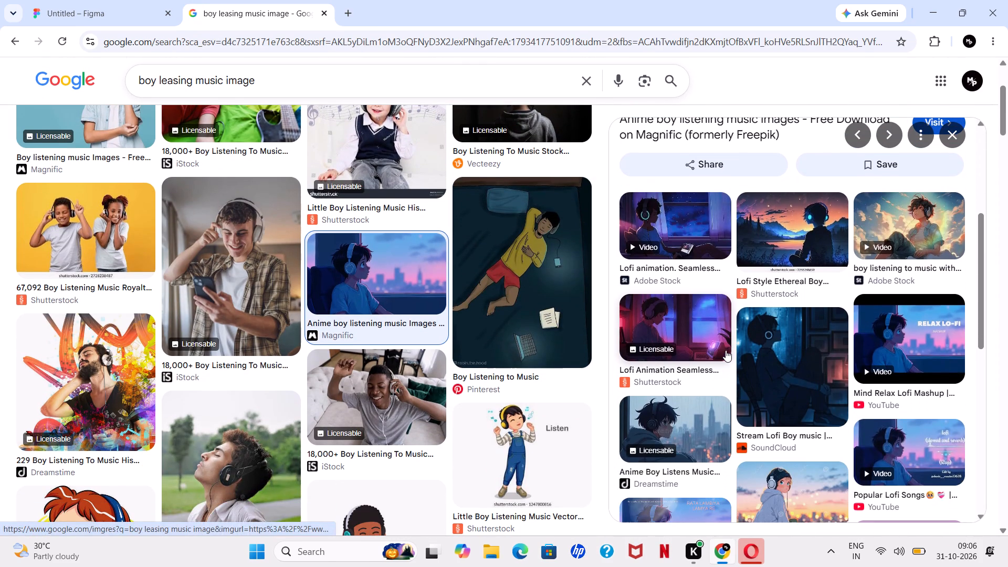
scroll(726, 350, "down", 5)
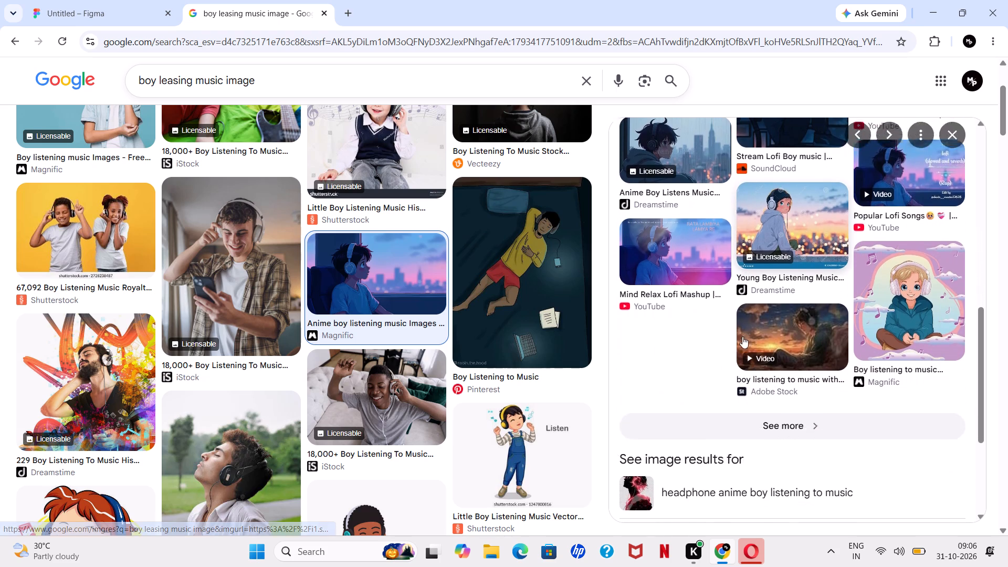
scroll(742, 337, "down", 1)
scroll(742, 337, "up", 2)
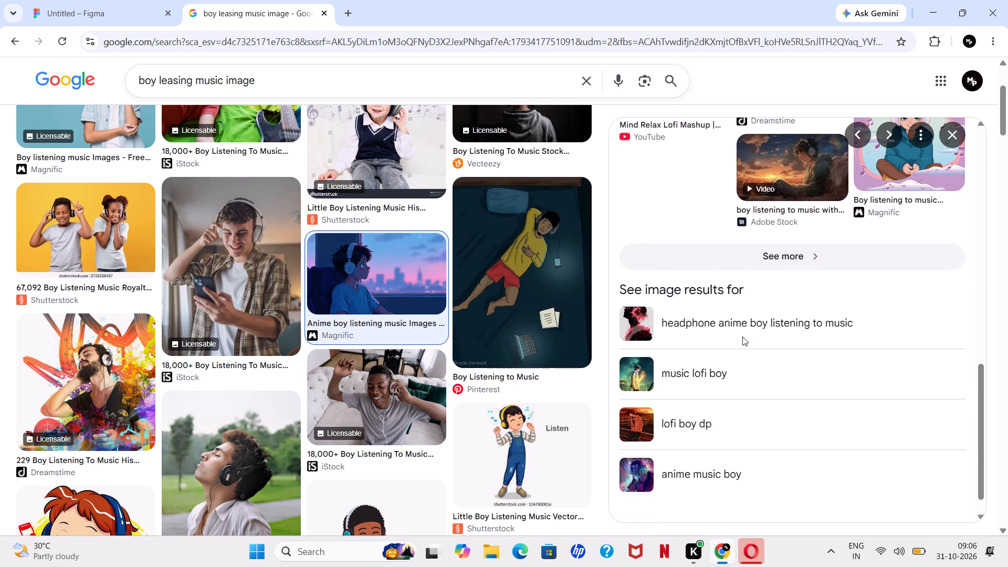
scroll(742, 337, "up", 2)
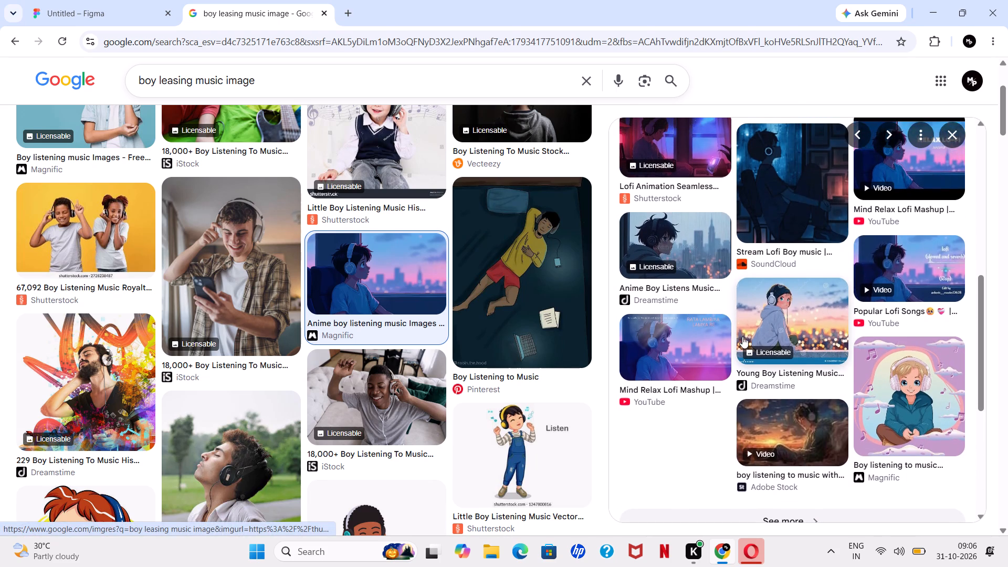
scroll(742, 337, "up", 1)
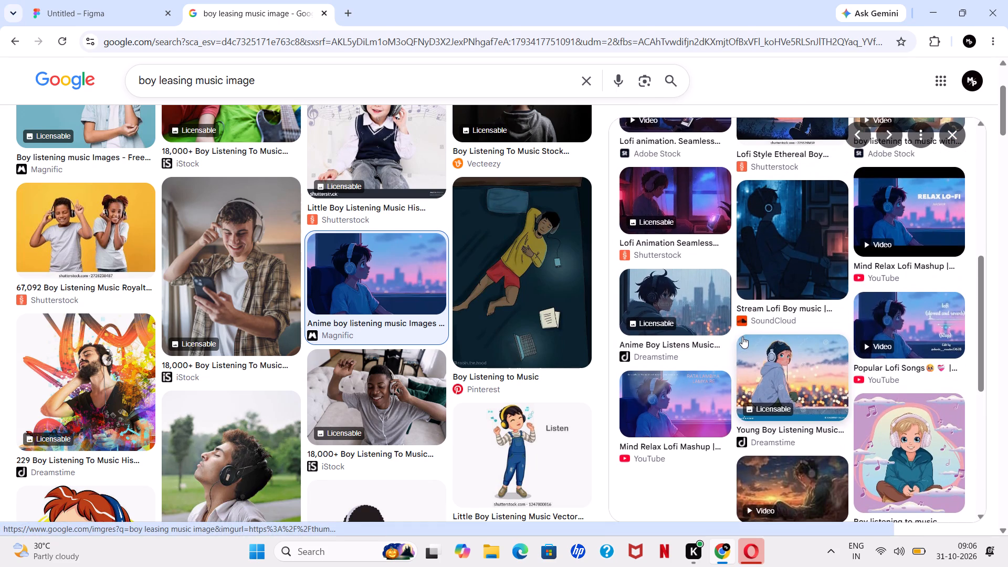
scroll(710, 357, "up", 1)
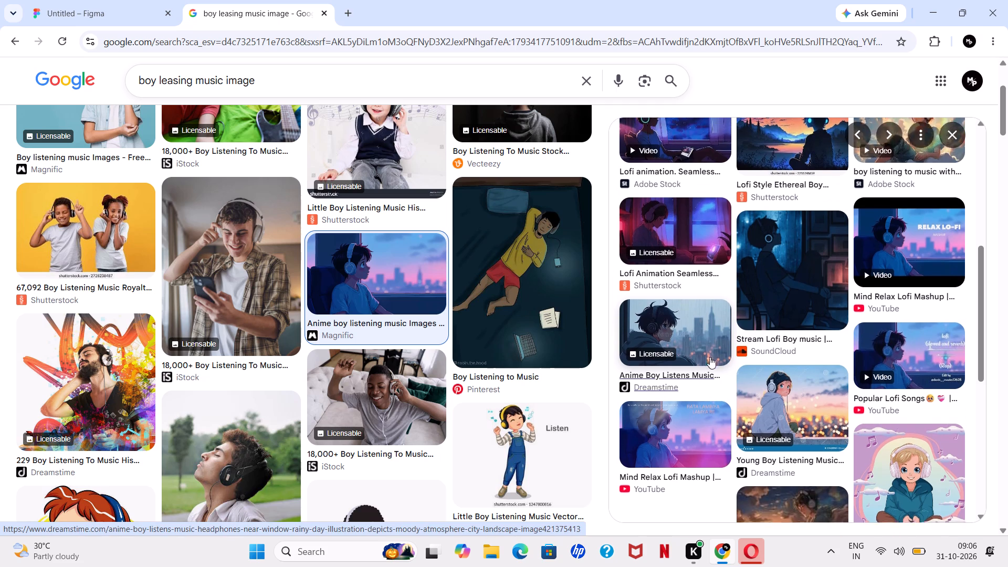
scroll(710, 357, "up", 1)
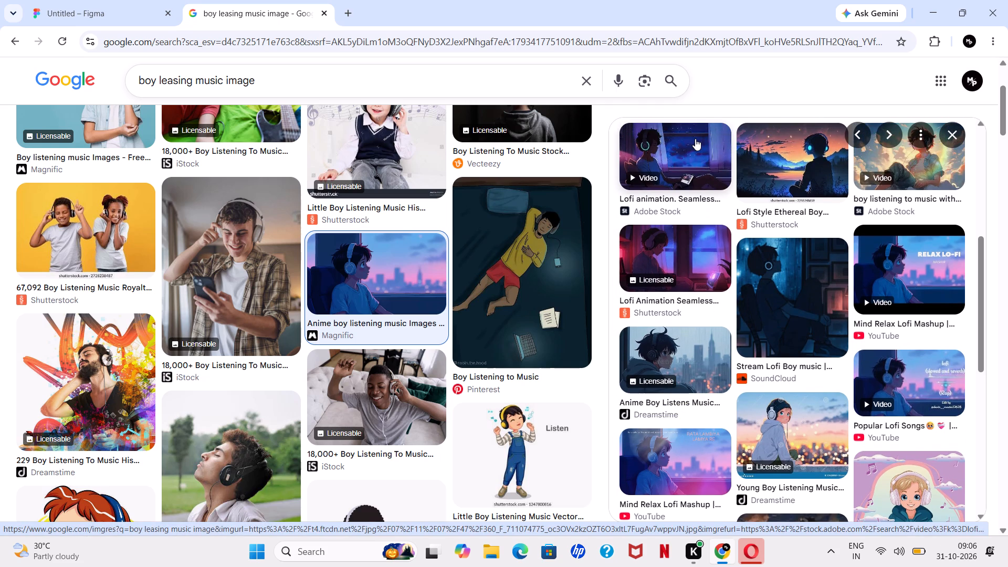
left_click(695, 446)
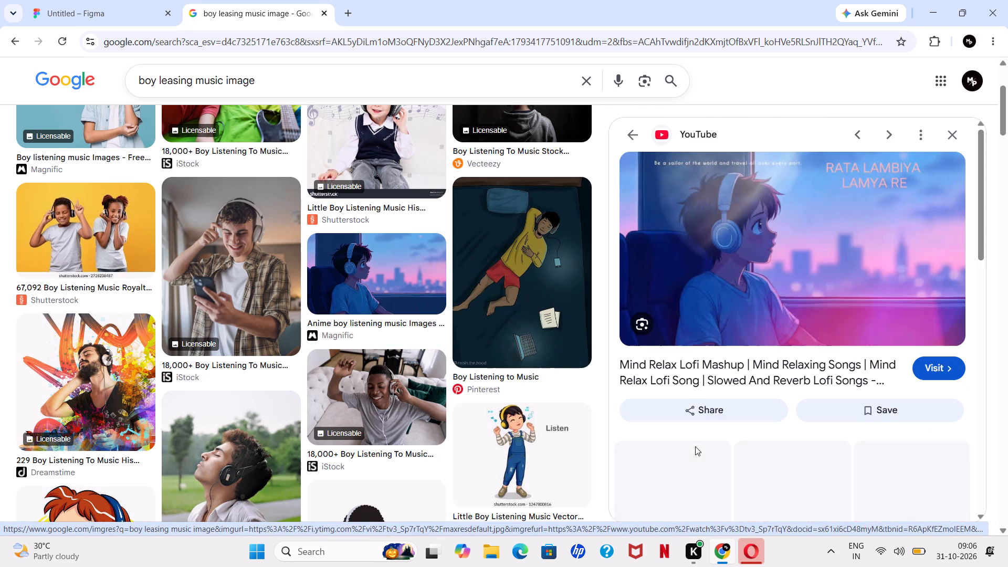
Look through the related anime boy images and open the Wallpaper Safari image of a boy wearing glowing headphones by a window.
scroll(725, 364, "down", 5)
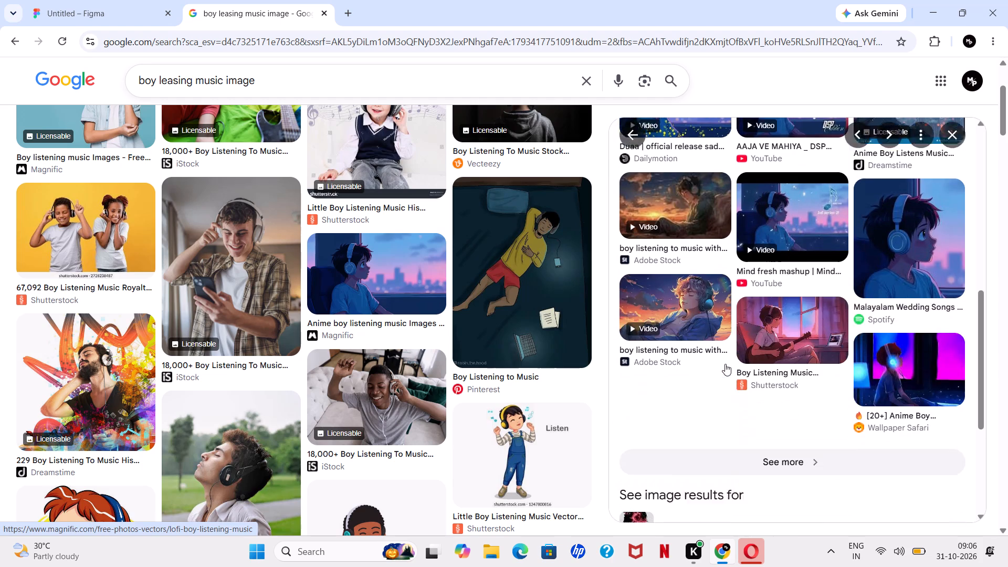
scroll(725, 364, "down", 1)
scroll(725, 364, "up", 1)
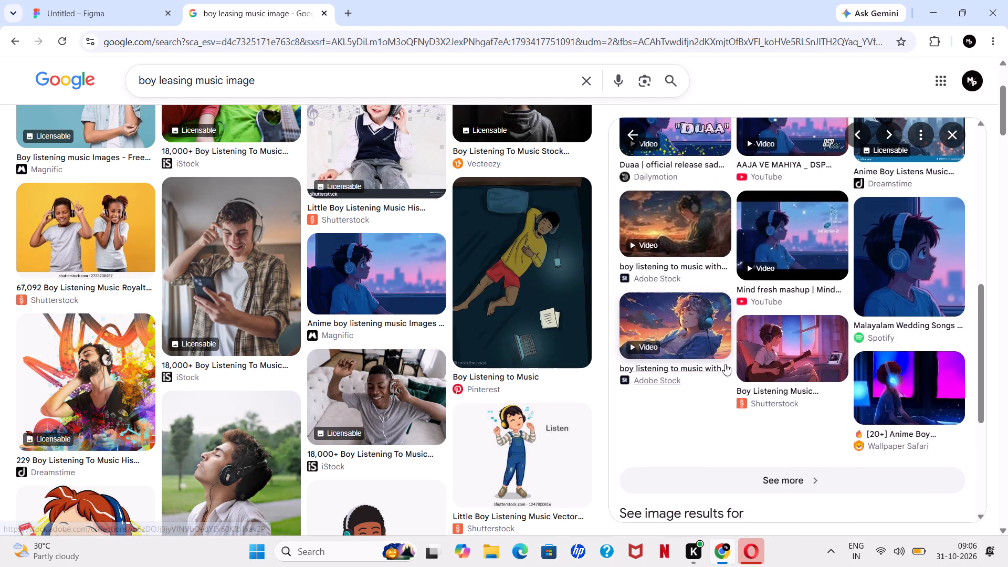
scroll(789, 351, "up", 1)
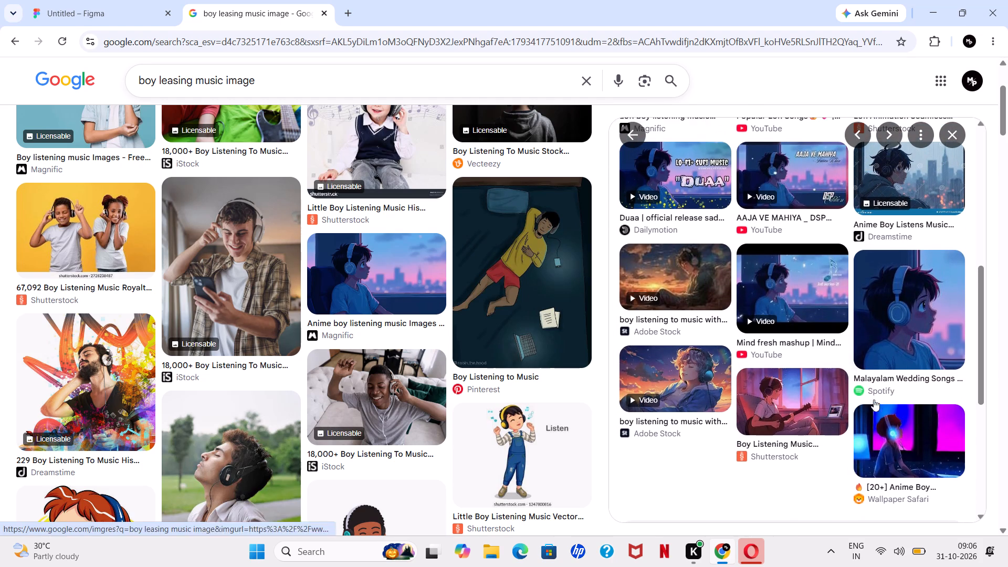
left_click(891, 427)
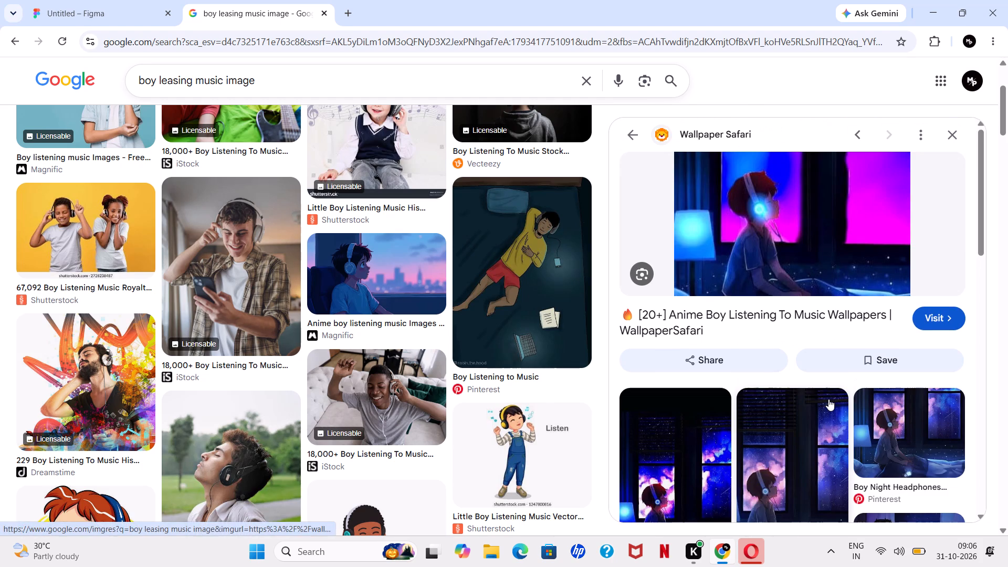
Browse the related night-time headphone images and open the Pinterest image of the anime boy listening to music in a dark blue bedroom.
scroll(823, 398, "down", 3)
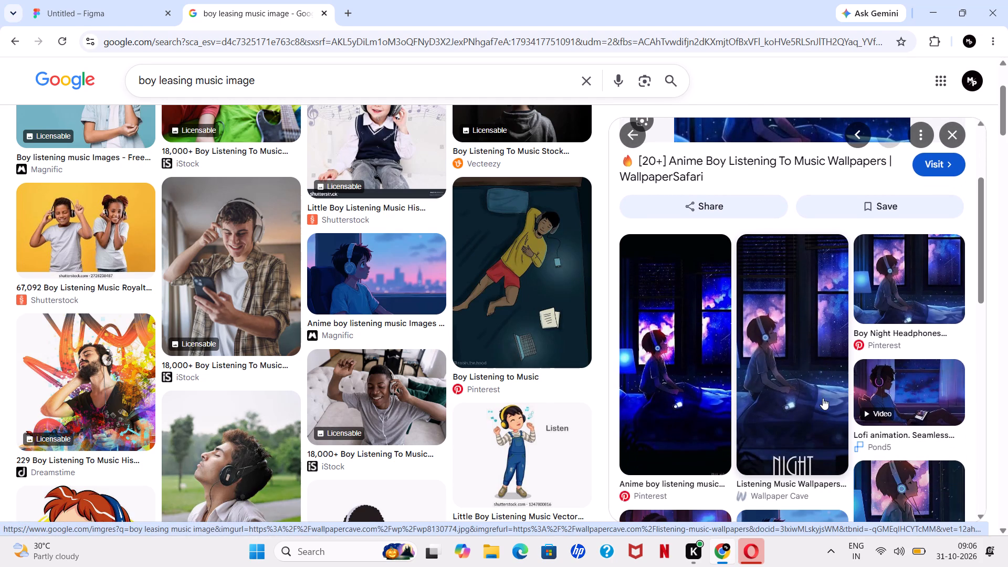
scroll(783, 400, "down", 5)
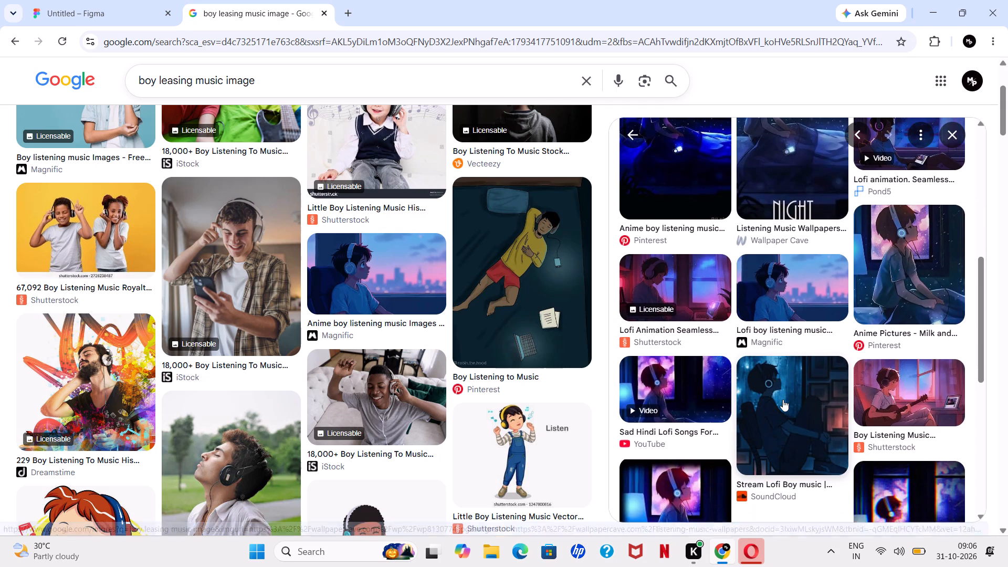
scroll(783, 400, "down", 2)
scroll(783, 400, "up", 2)
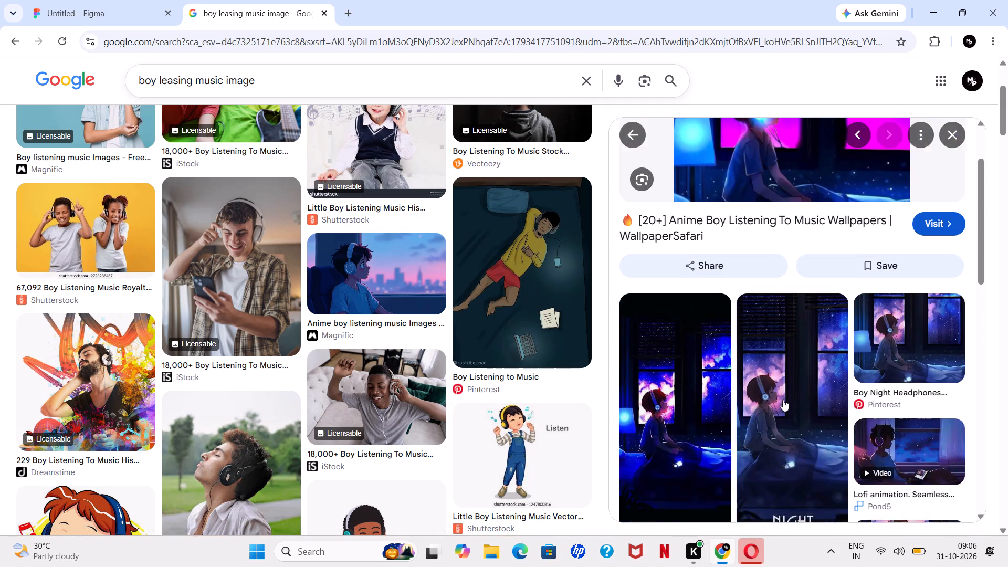
scroll(783, 400, "up", 1)
scroll(783, 400, "down", 1)
left_click(690, 415)
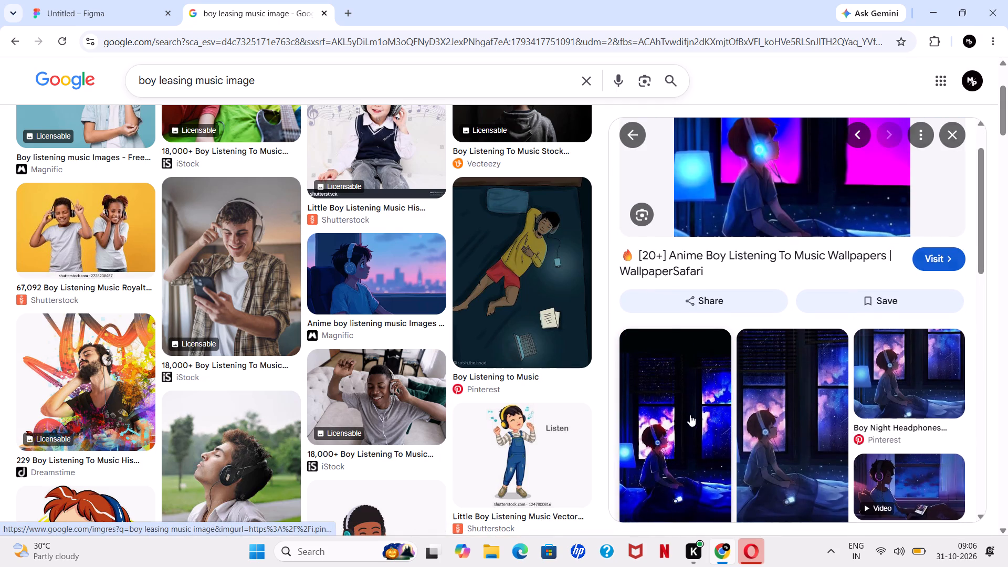
Look further down the image results and start extending the search query after "boy leasing music image".
scroll(352, 286, "down", 6)
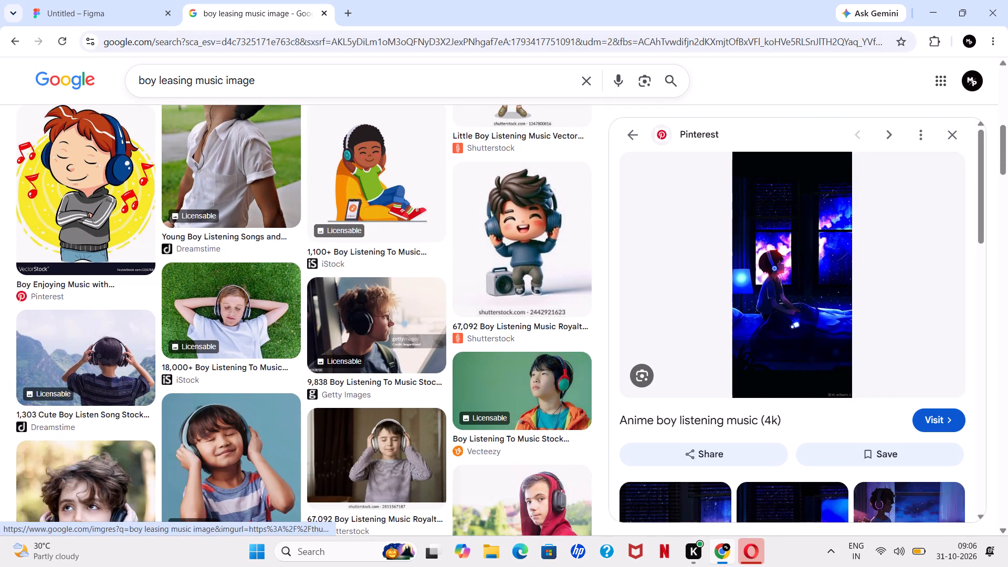
left_click(277, 74)
left_click(277, 74)
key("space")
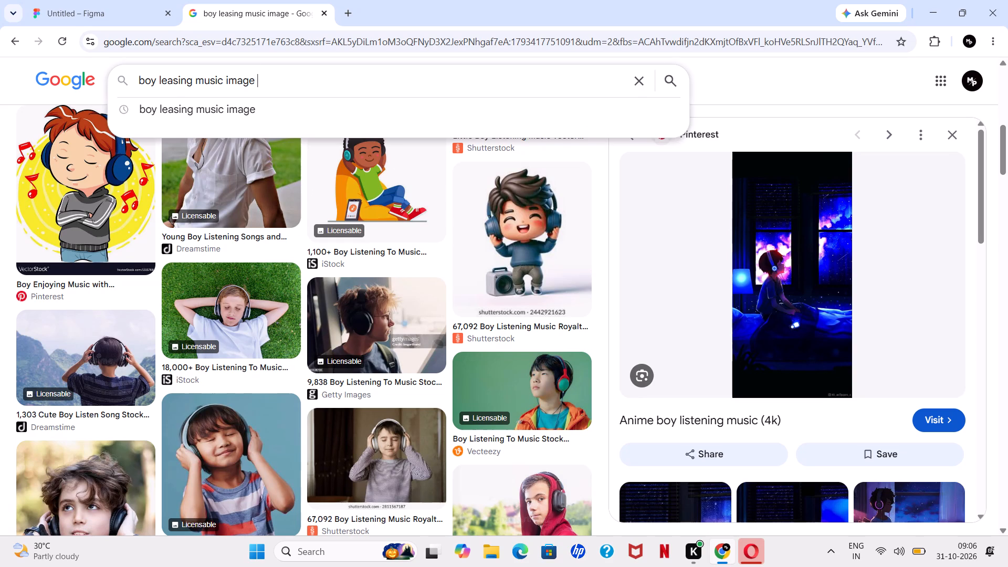
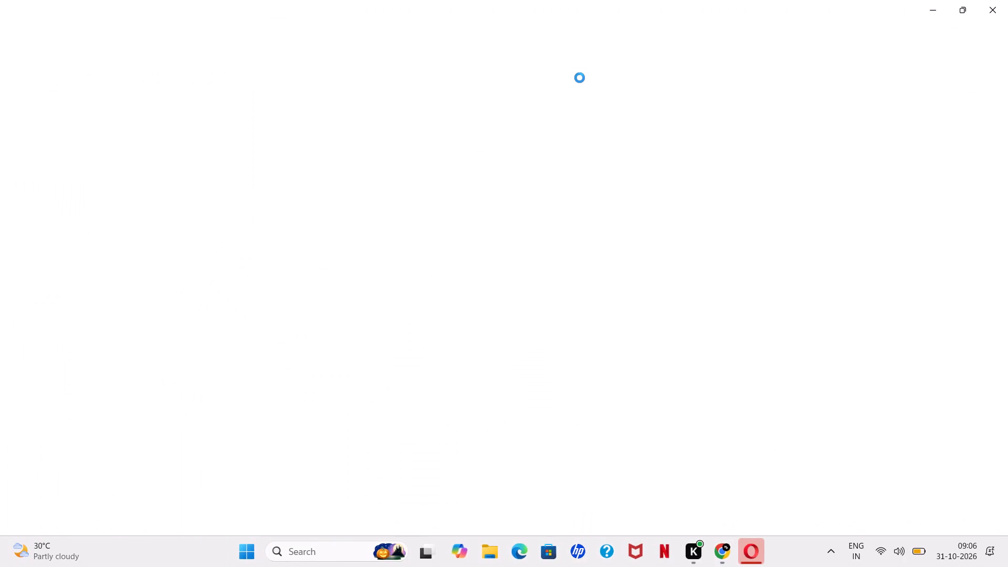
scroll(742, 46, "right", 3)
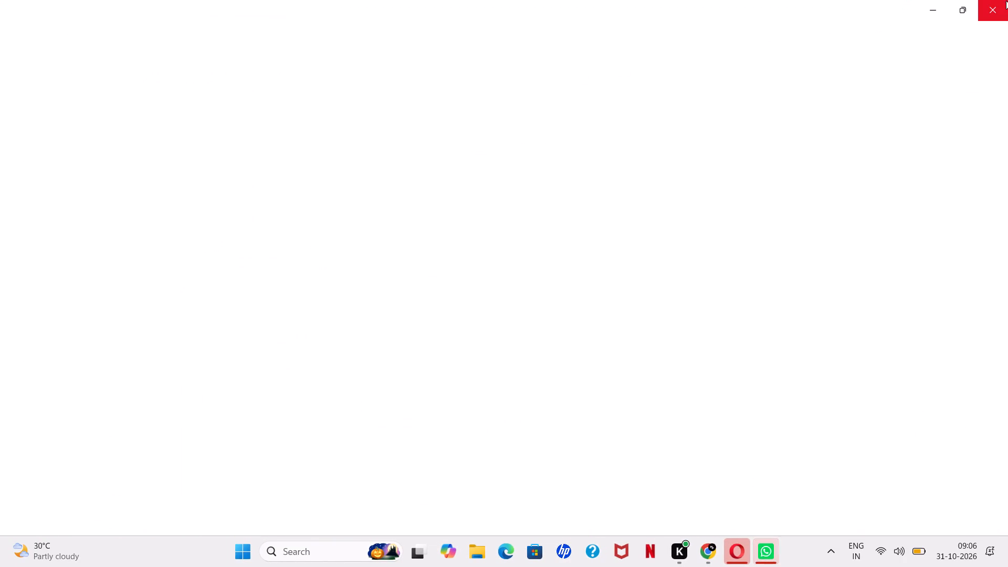
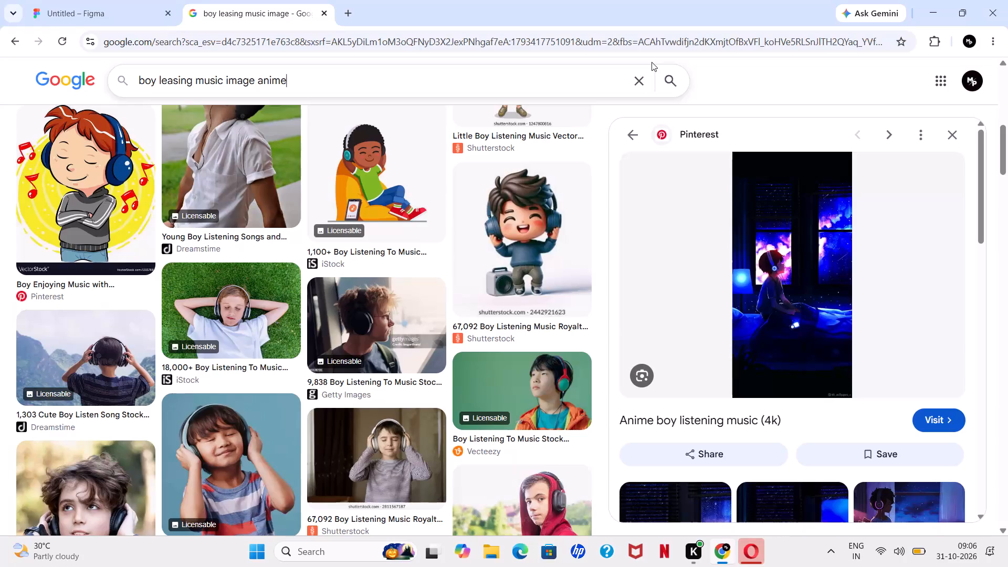
key("Return")
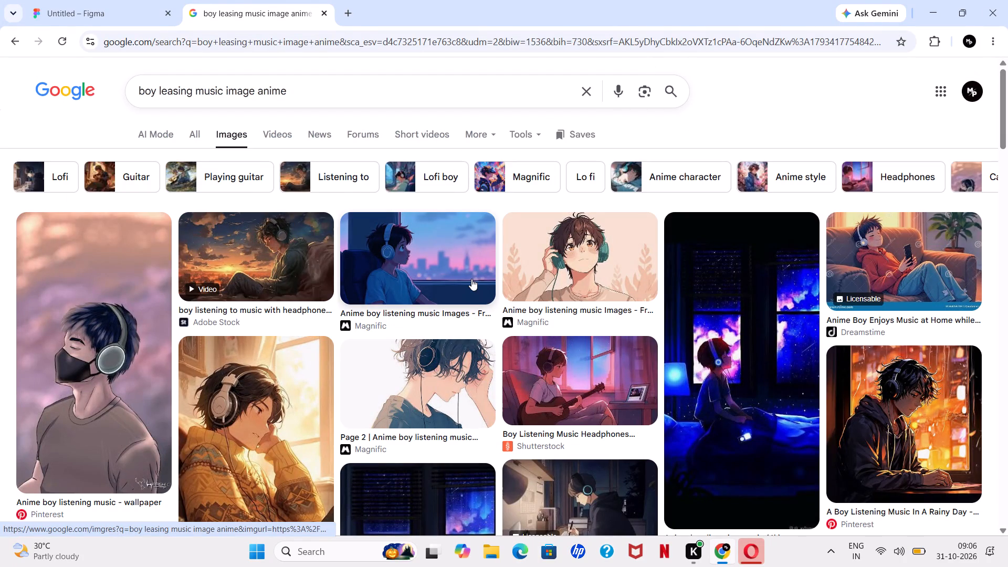
scroll(471, 279, "down", 2)
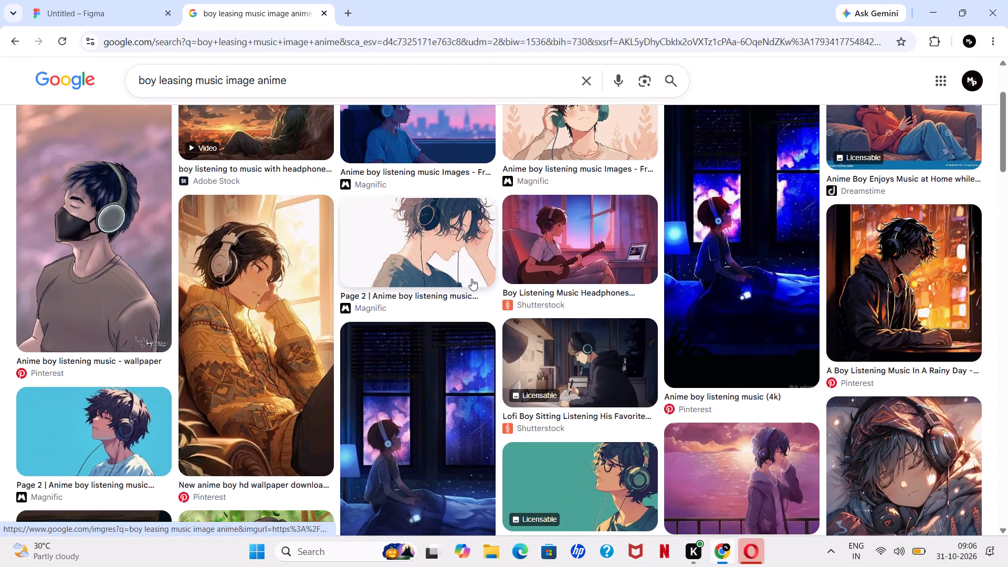
scroll(471, 279, "down", 1)
scroll(471, 279, "right", 3)
scroll(471, 279, "down", 2)
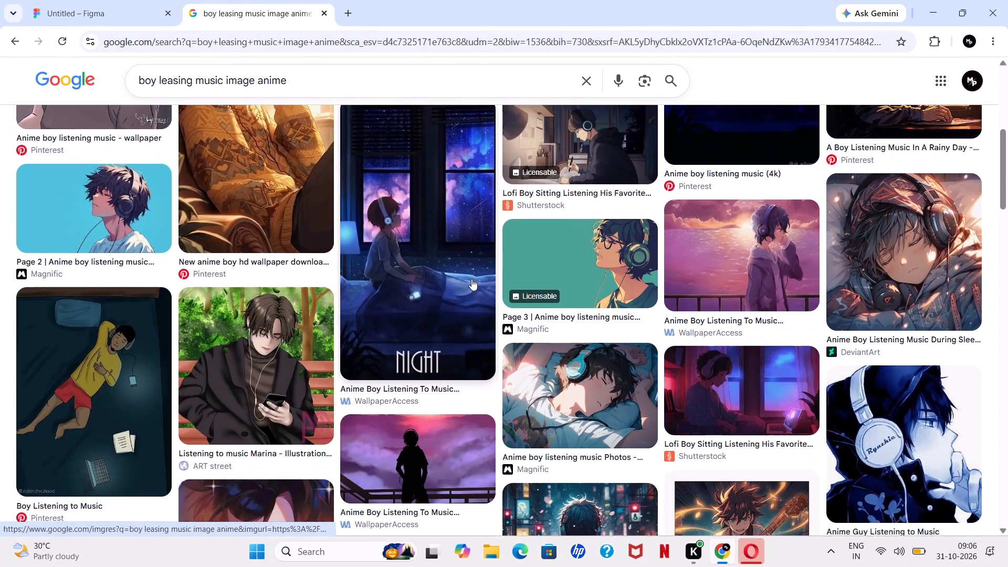
scroll(471, 279, "down", 4)
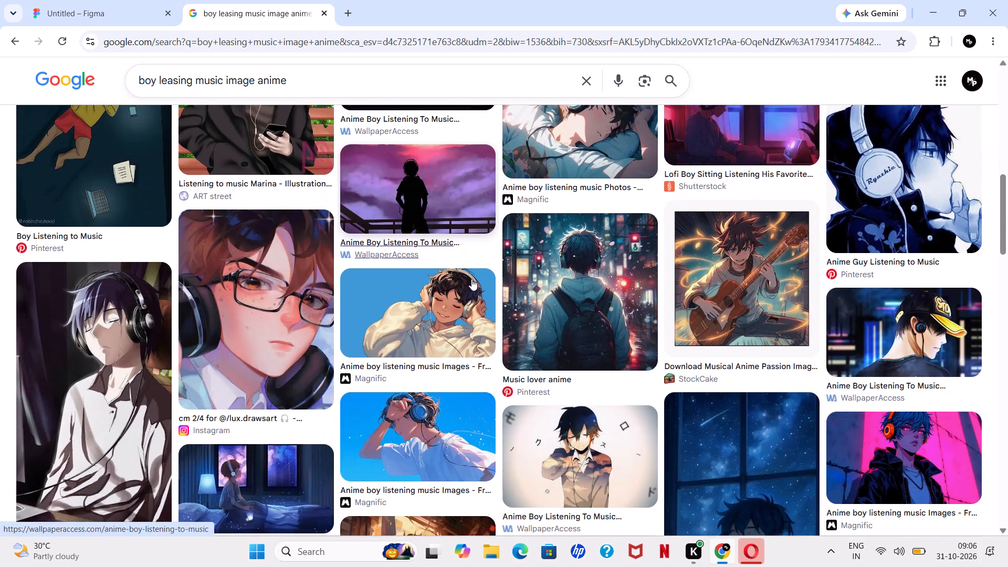
scroll(471, 279, "down", 4)
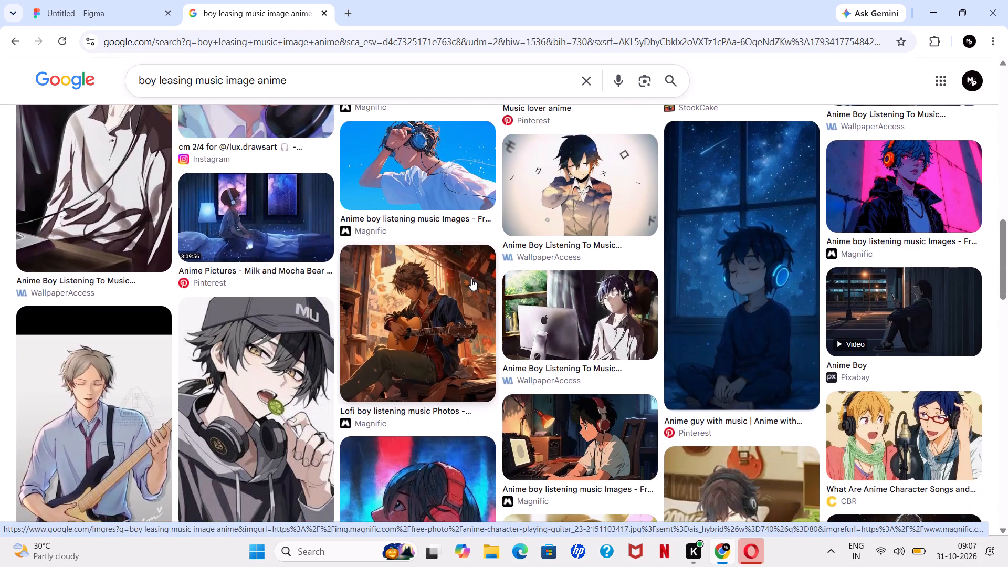
scroll(471, 279, "down", 2)
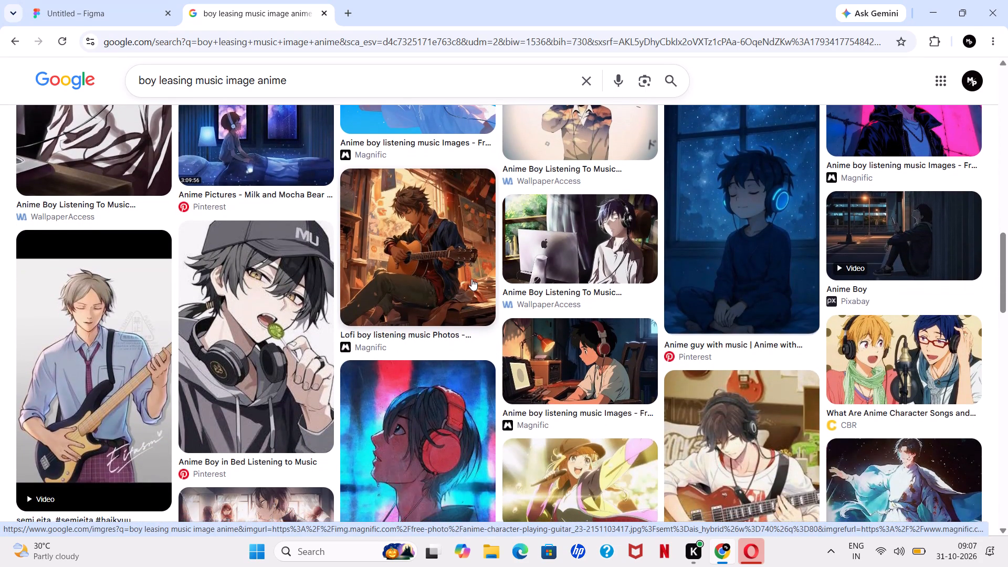
scroll(446, 310, "up", 7)
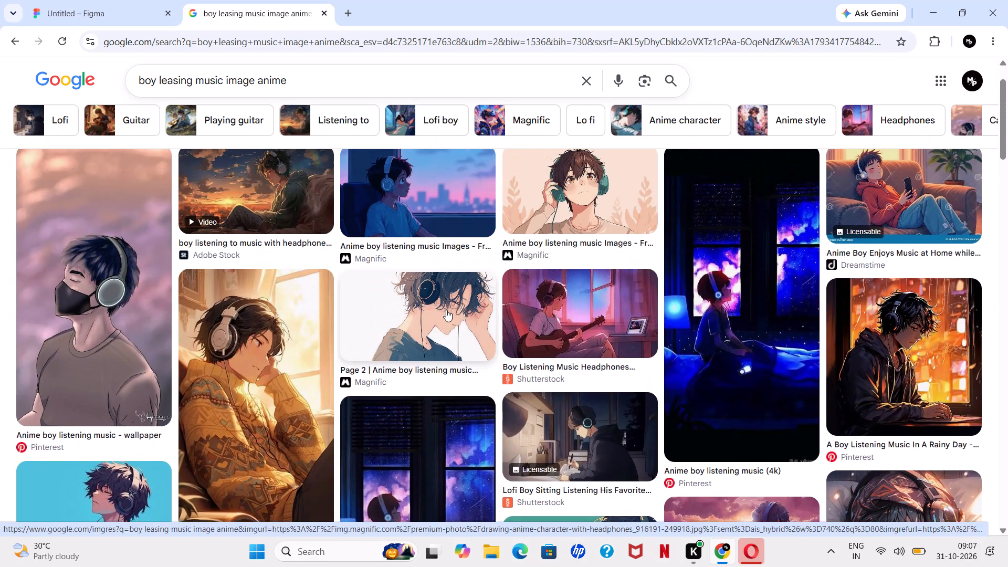
scroll(446, 310, "up", 2)
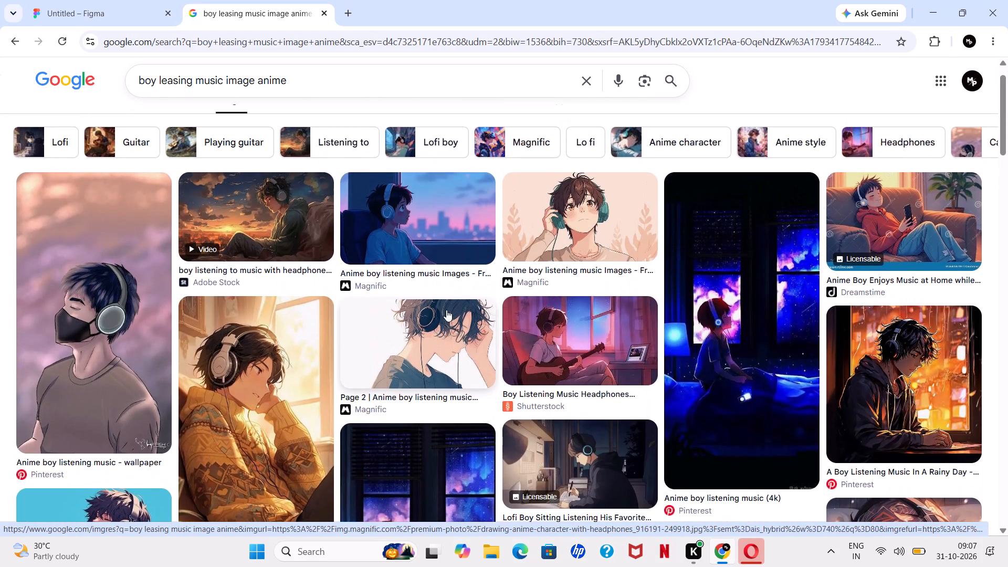
scroll(478, 302, "right", 1)
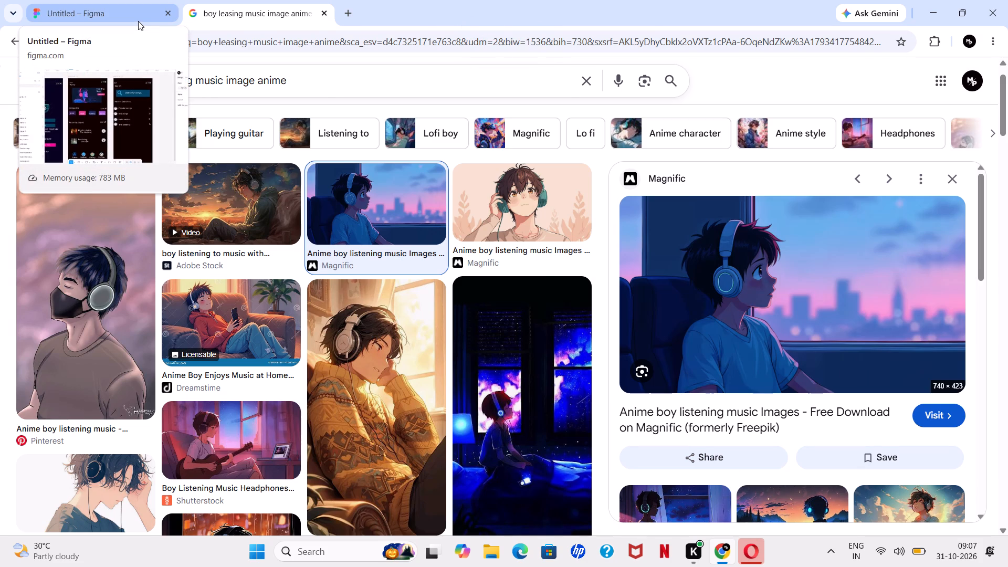
Switch to the untitled Figma design and draw a rectangle of about 342 × 132 below the recent searches on the Search screen.
left_click(138, 21)
scroll(387, 363, "down", 1)
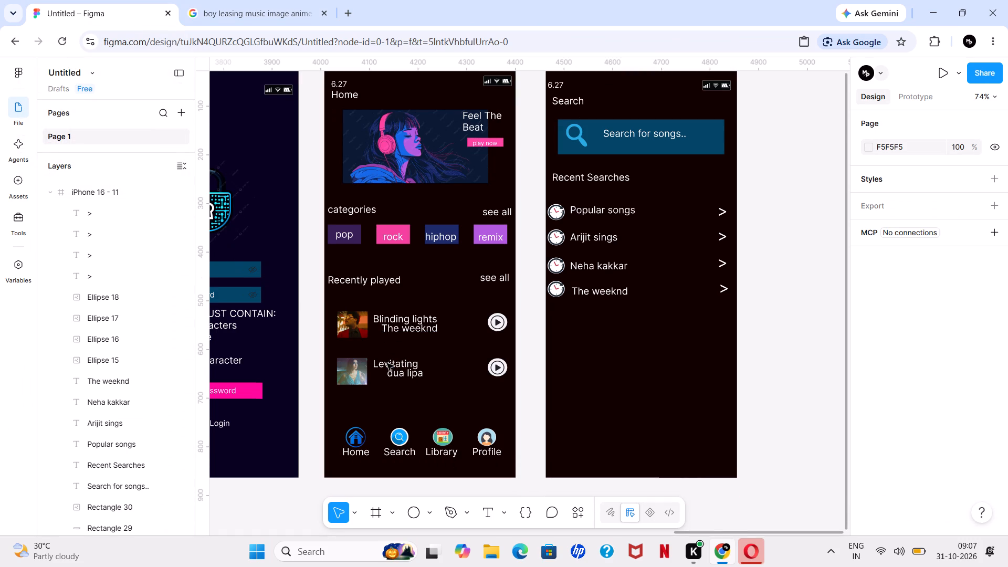
left_click(394, 512)
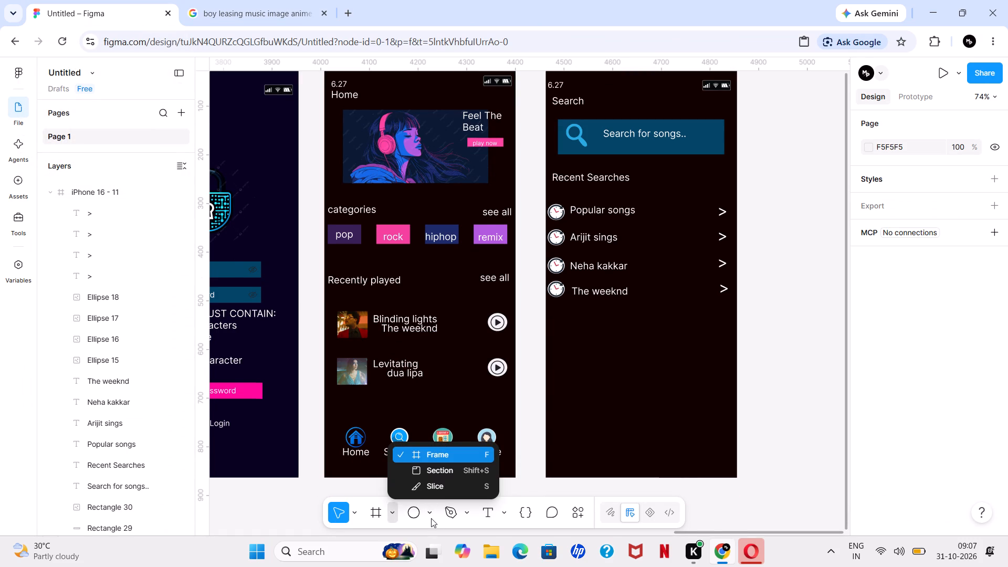
left_click(431, 518)
left_click(427, 507)
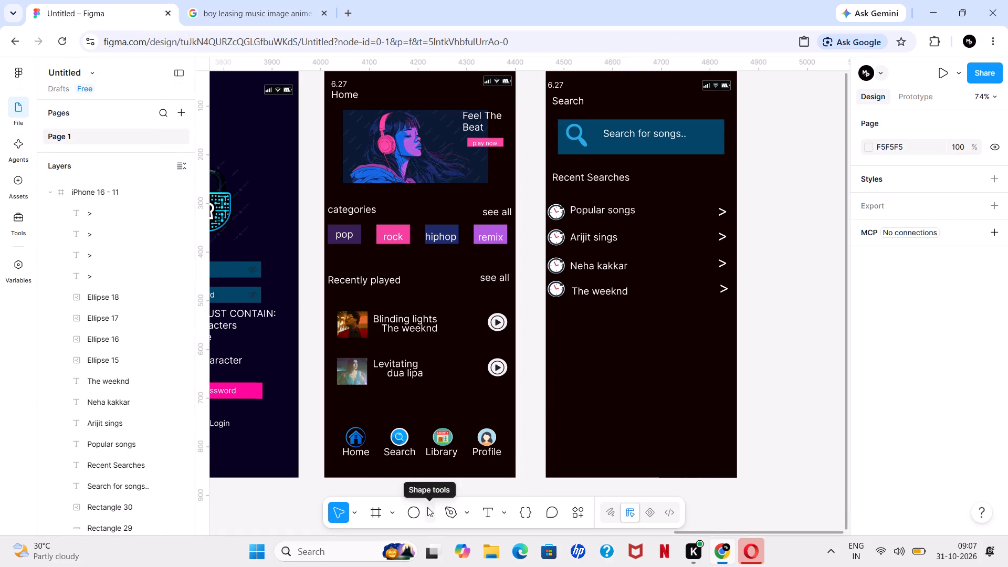
left_click(456, 386)
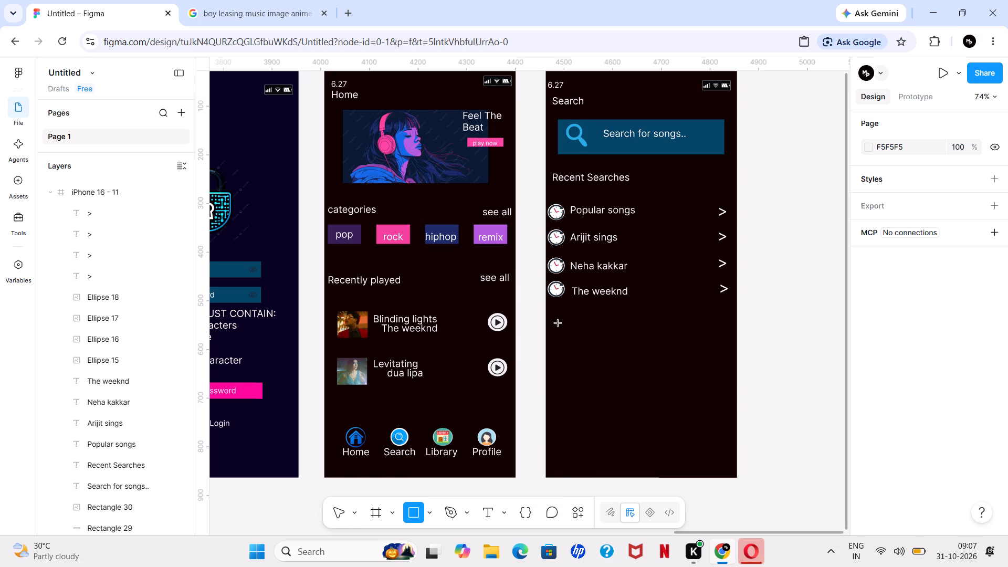
left_click_drag(558, 323, 709, 390)
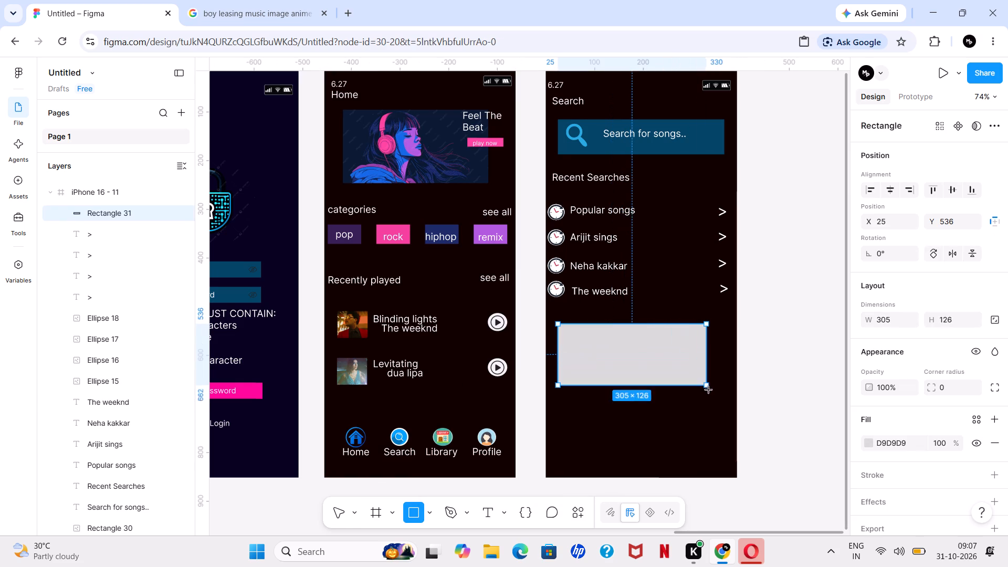
left_click_drag(709, 390, 724, 388)
Turn off the computer's Wi-Fi connection.
left_click(876, 551)
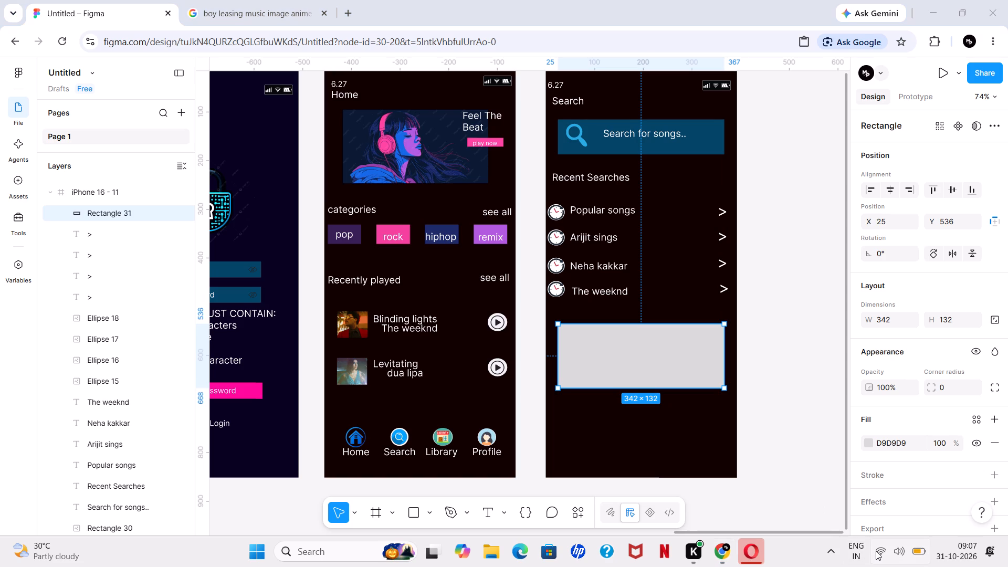
left_click(785, 299)
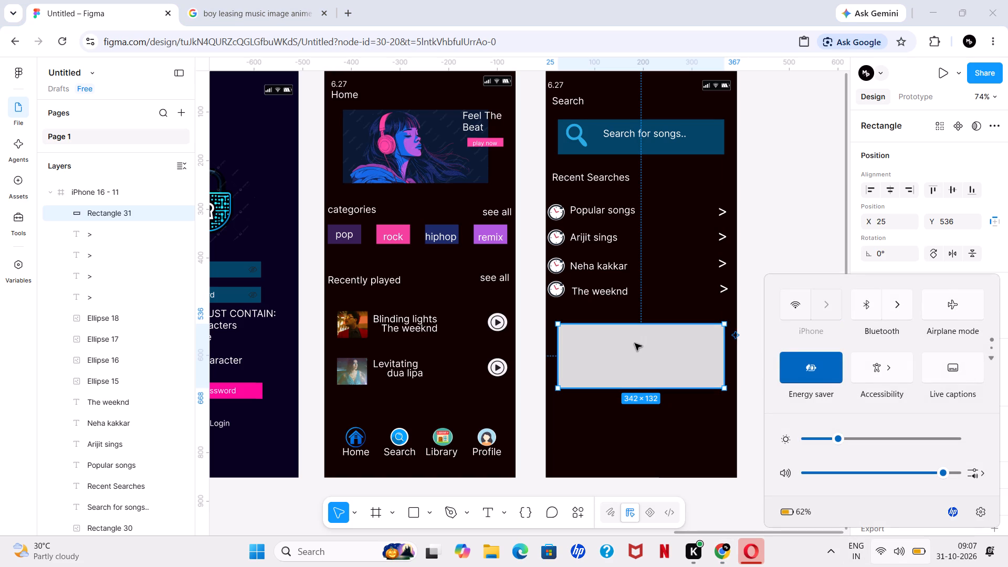
Paste the copied anime boy image into the new rectangle on the Search screen.
left_click(637, 349)
key("ctrl+v")
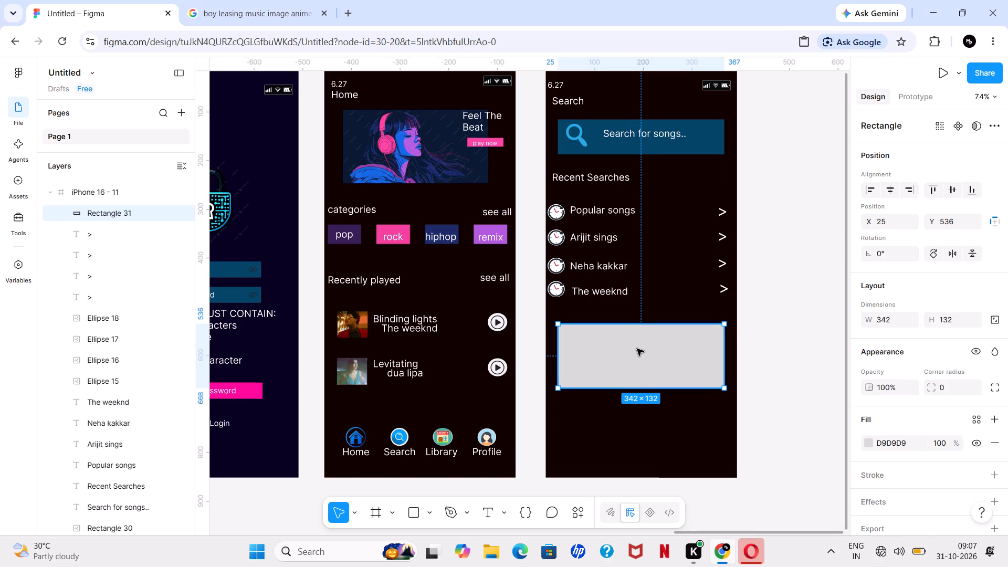
Crop the anime boy image, adjusting its top, bottom and left edges to a frame of about 345 × 176, and deselect it.
scroll(455, 440, "left", 1)
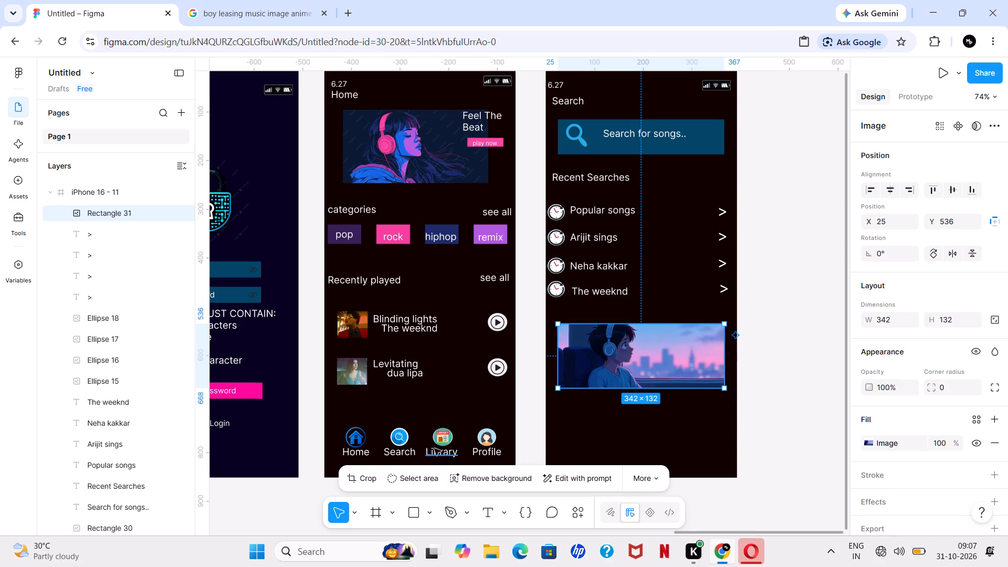
scroll(434, 448, "left", 1)
left_click(364, 474)
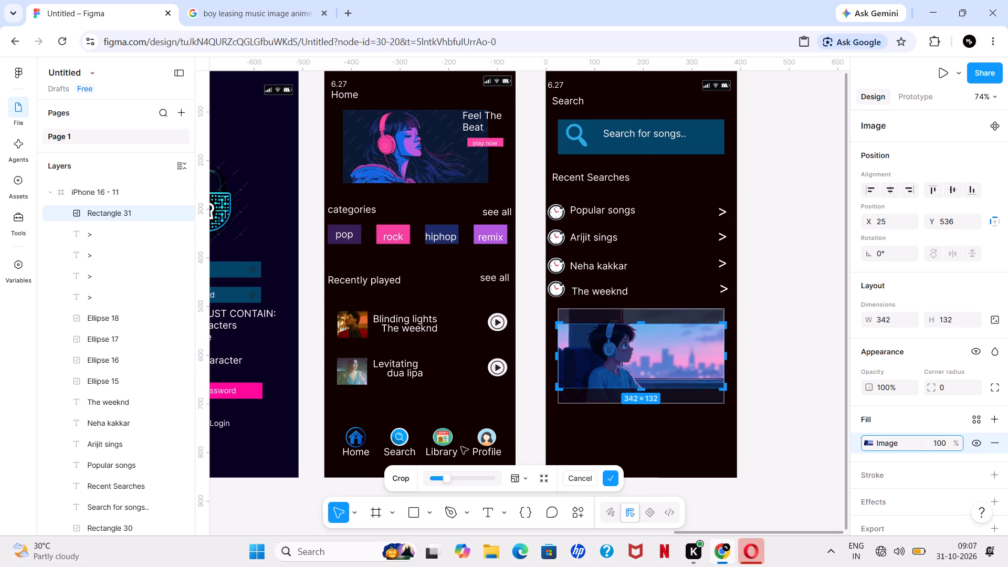
scroll(461, 447, "right", 1)
left_click_drag(642, 390, 642, 404)
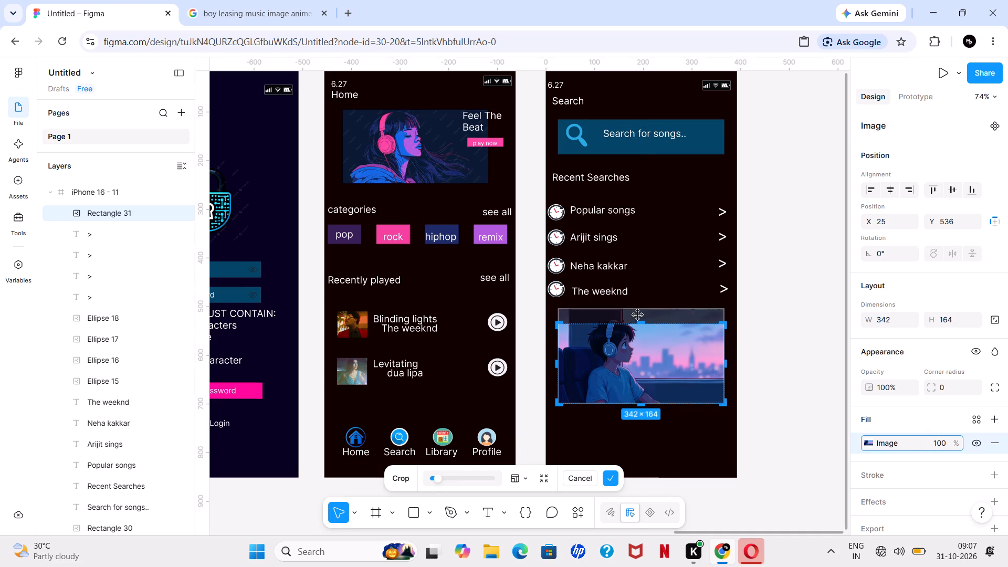
left_click_drag(643, 327, 638, 311)
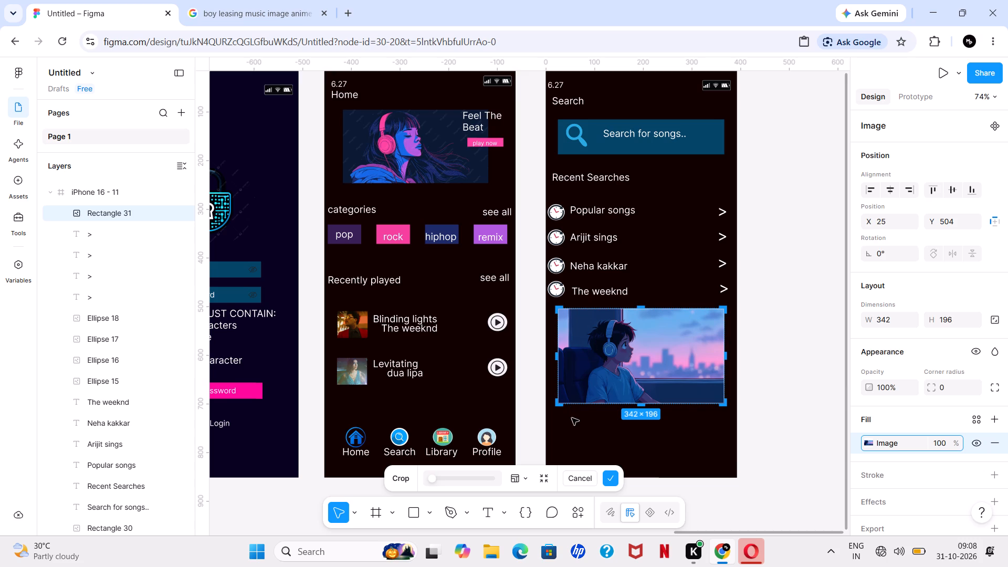
left_click_drag(559, 406, 556, 394)
left_click(592, 465)
left_click(619, 441)
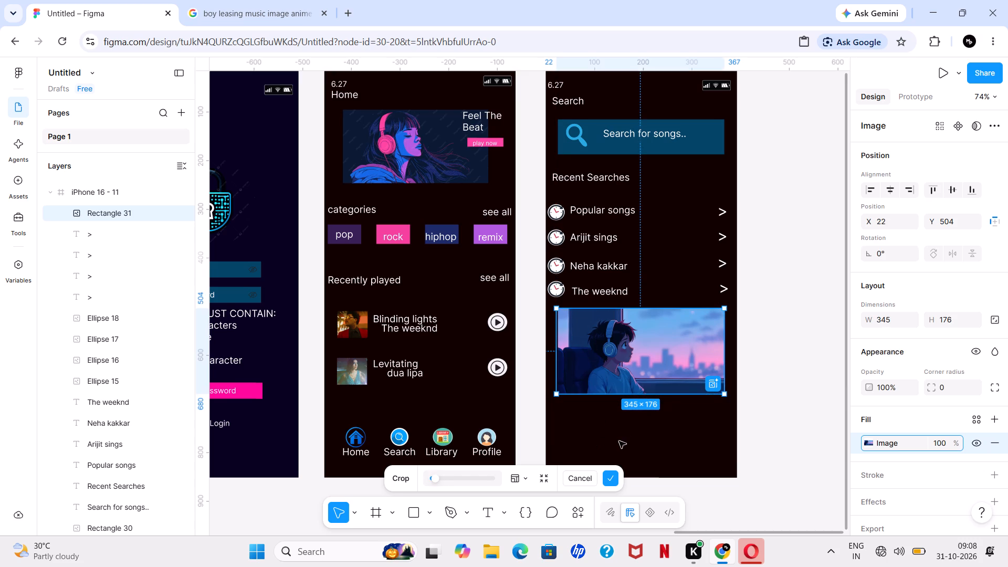
left_click(677, 417)
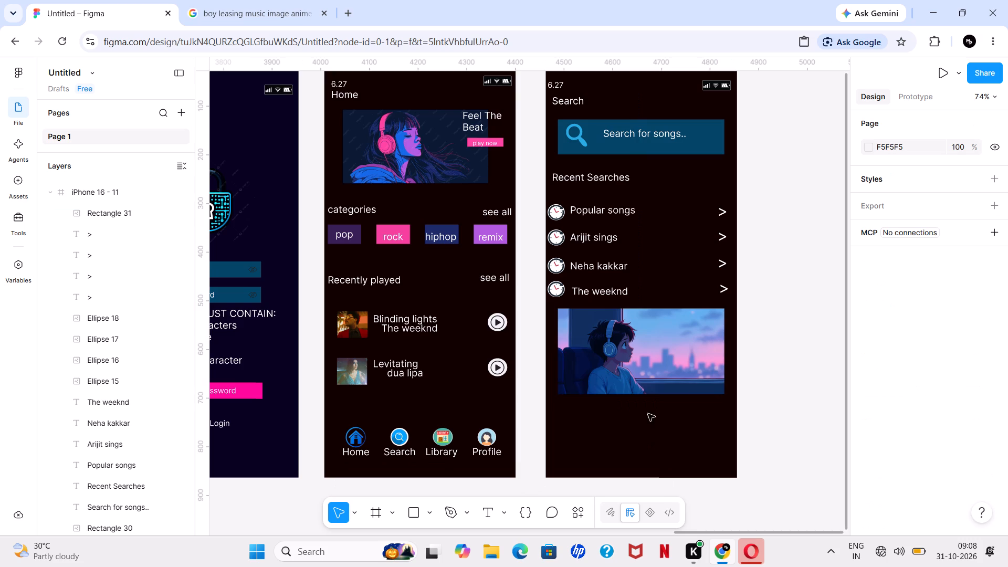
Add the white text "Top" at font size 20 over the sky area of the anime boy image.
left_click(486, 507)
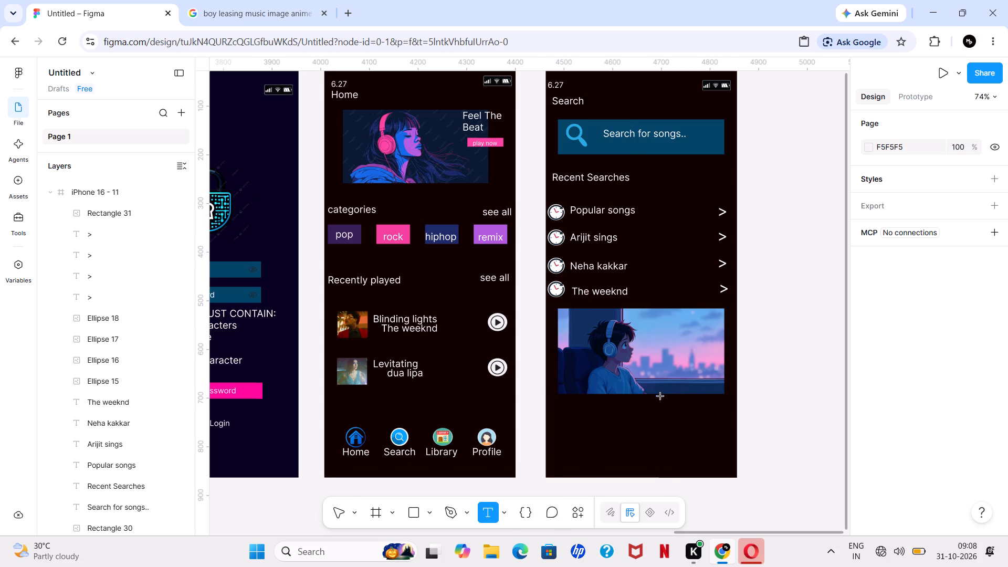
scroll(660, 397, "up", 1)
scroll(660, 397, "left", 1)
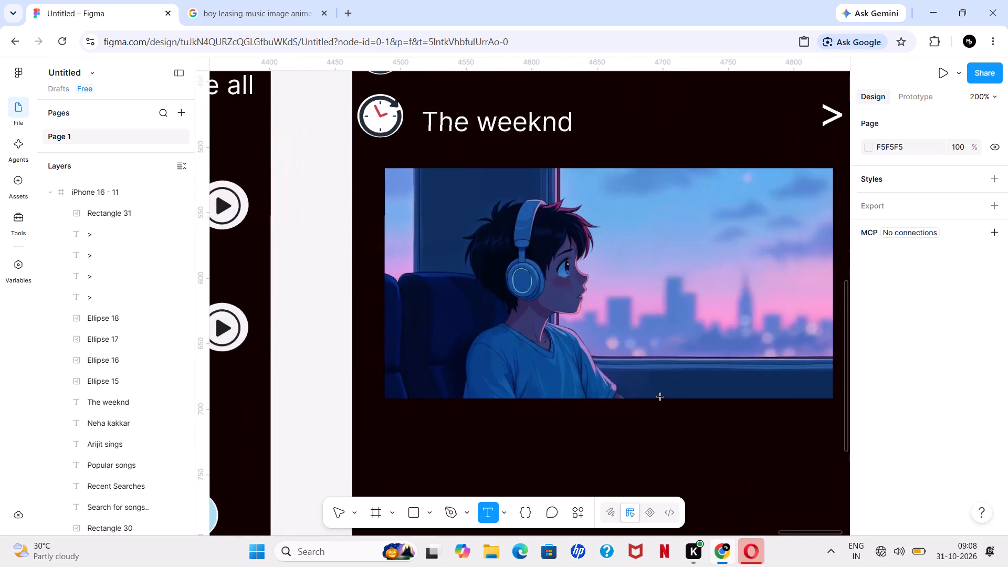
scroll(660, 397, "left", 2)
left_click(487, 196)
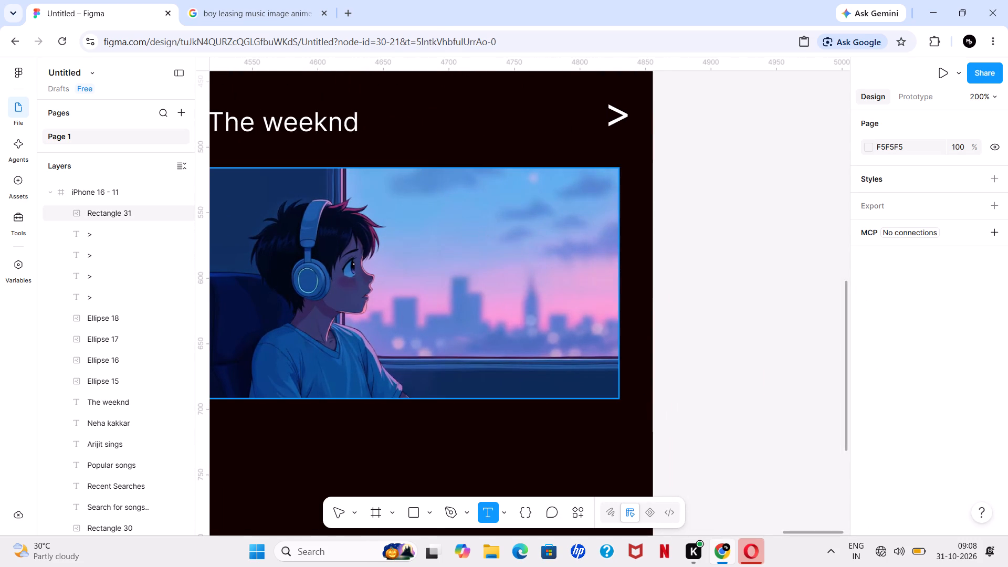
key("shift+t")
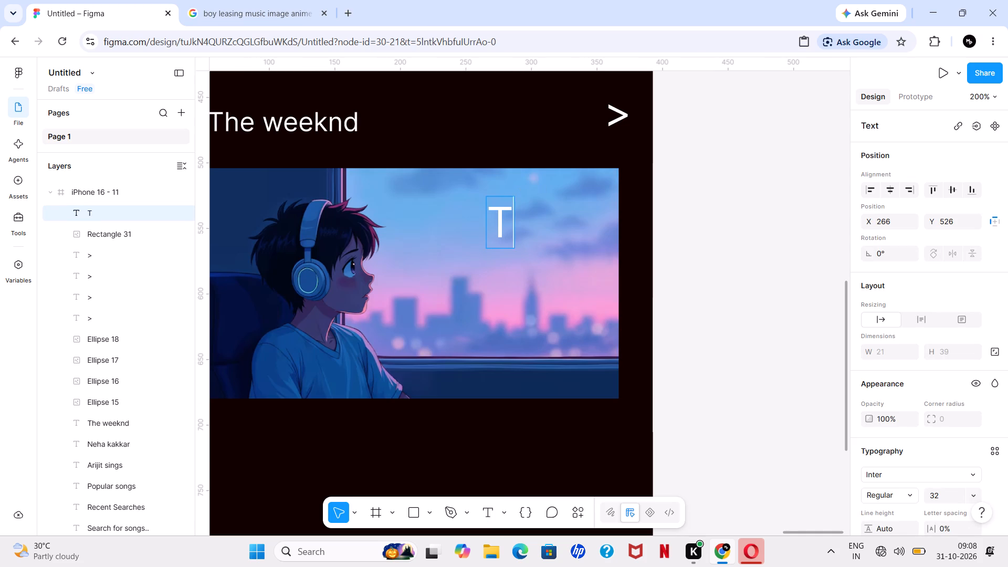
left_click_drag(507, 216, 484, 217)
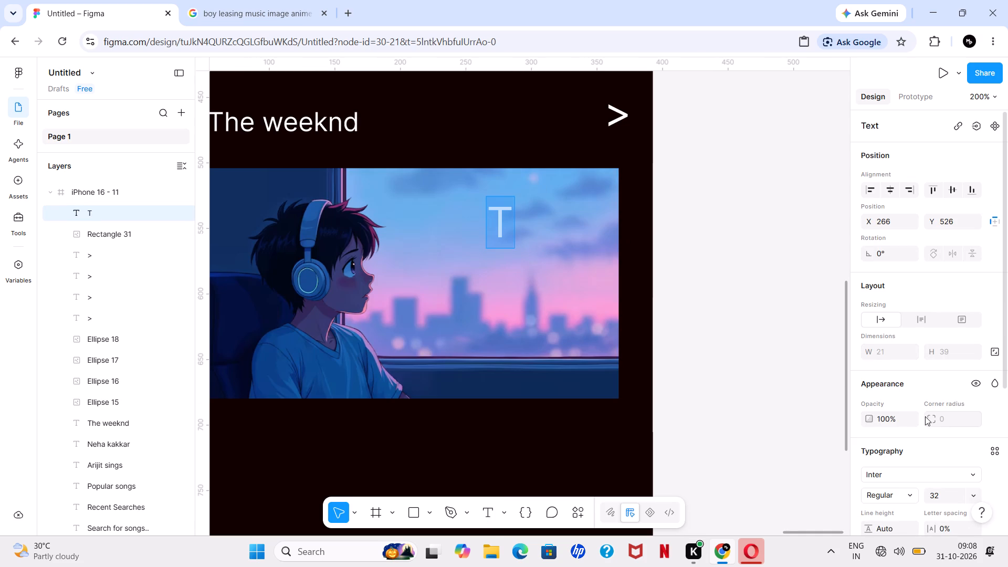
left_click(975, 492)
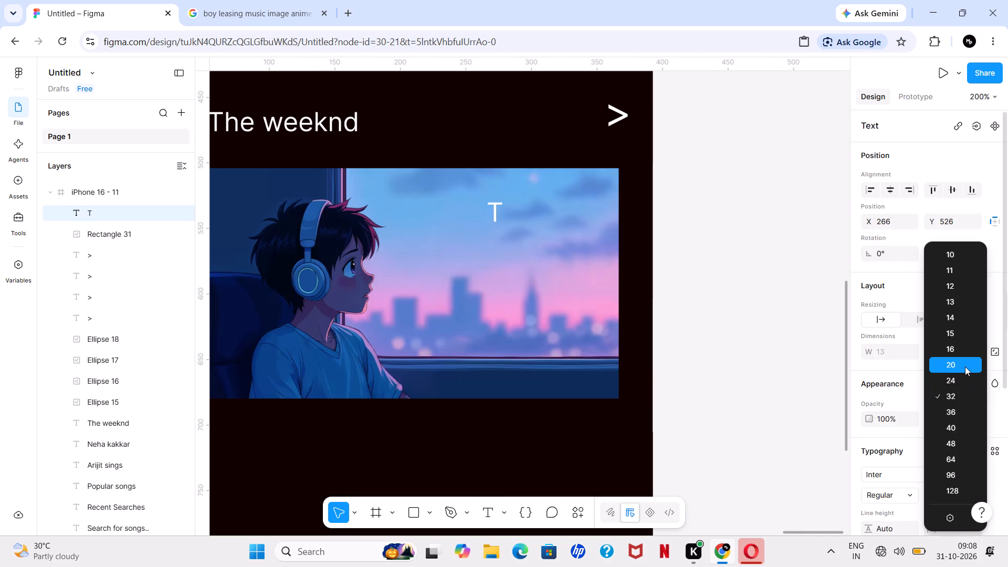
left_click(965, 366)
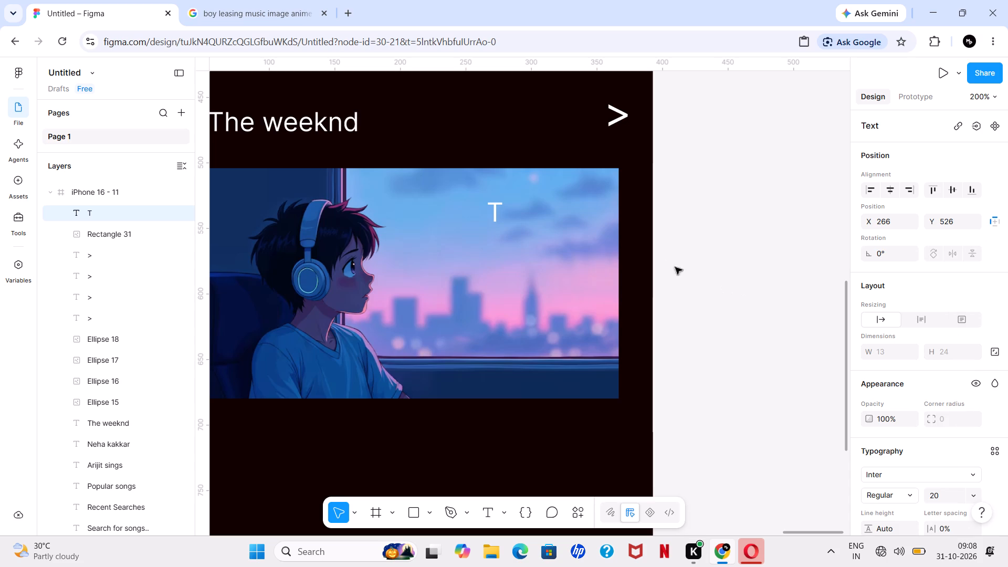
left_click(482, 514)
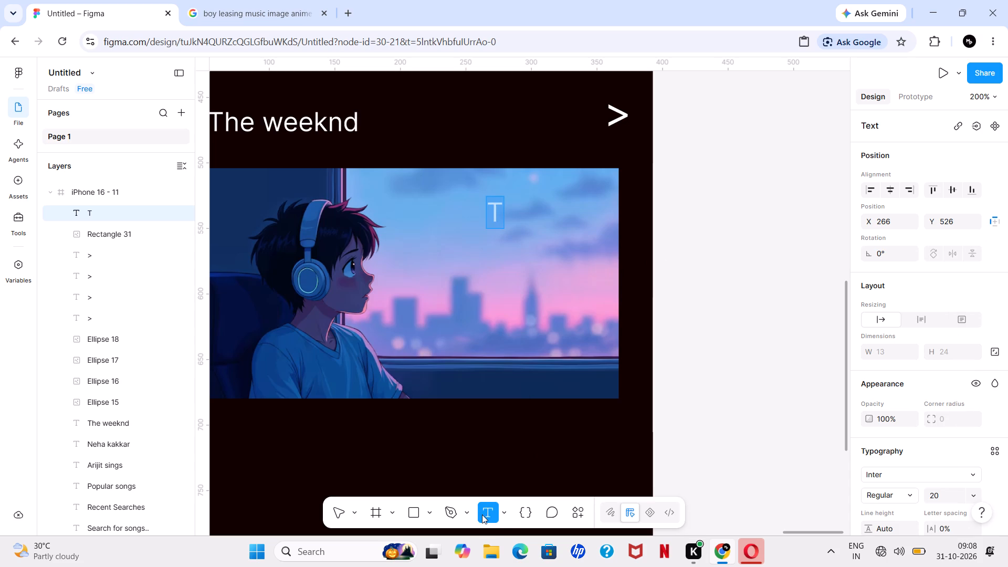
left_click(499, 217)
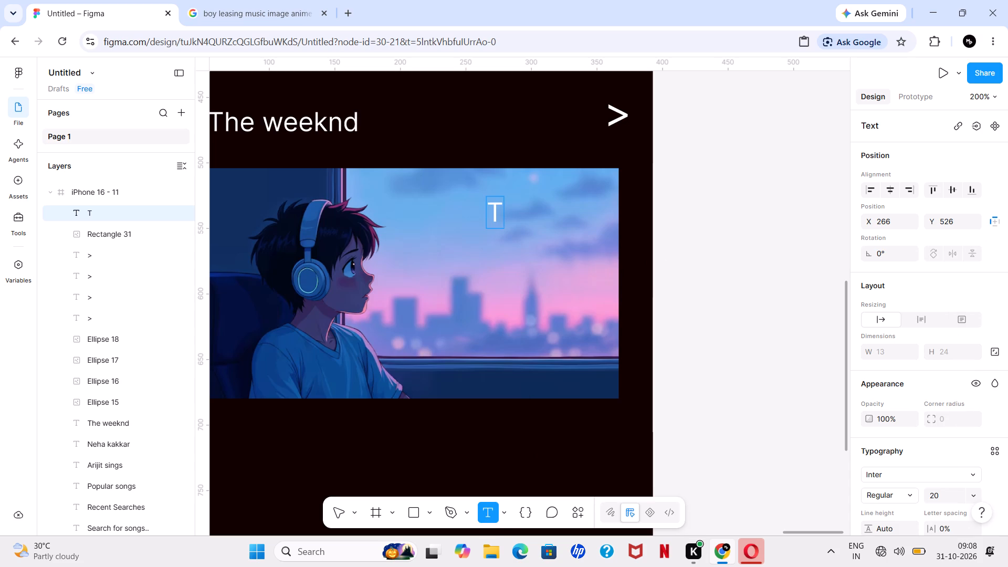
type("op")
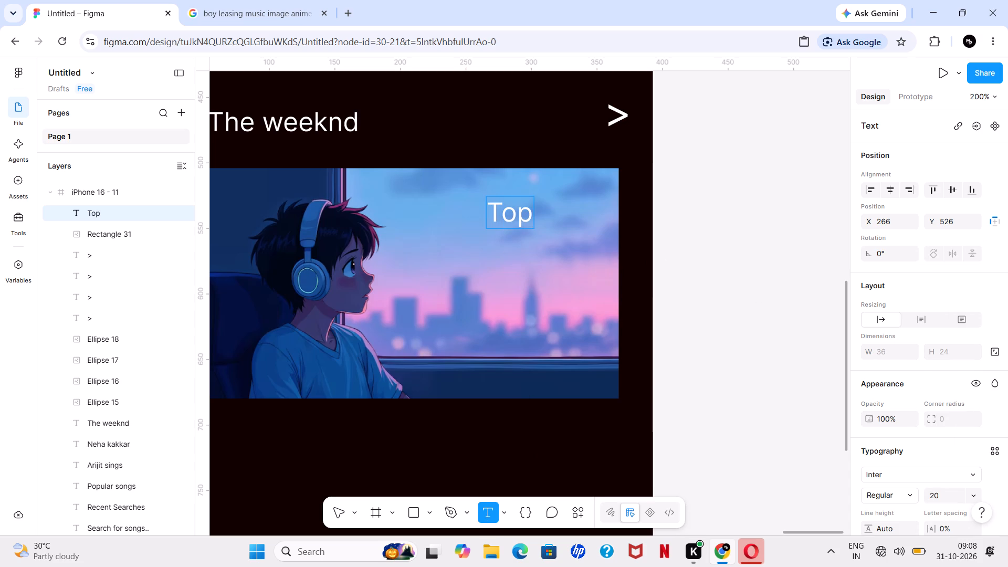
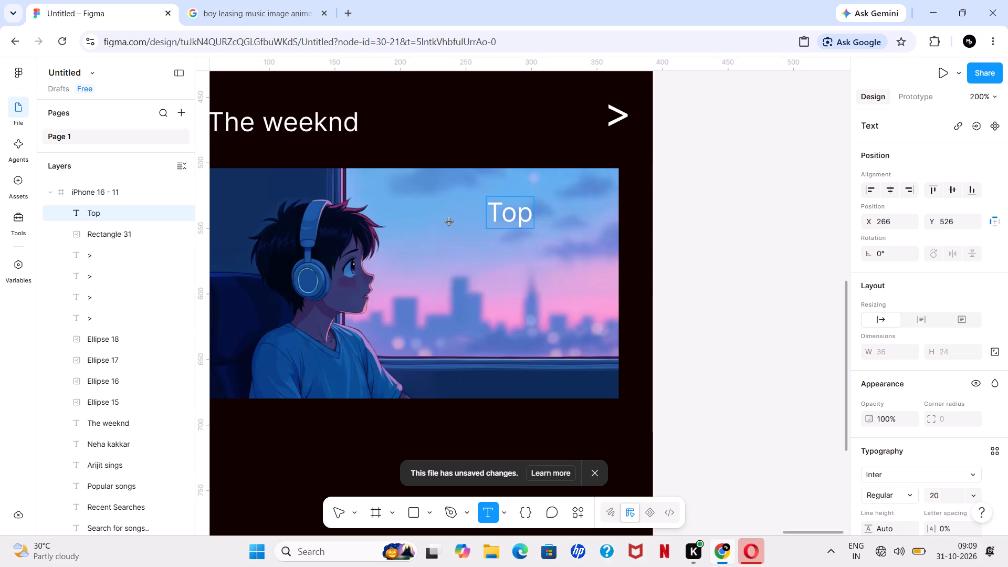
Turn on the computer's Wi-Fi and open the list of available networks to check the connection.
left_click(901, 557)
left_click(796, 304)
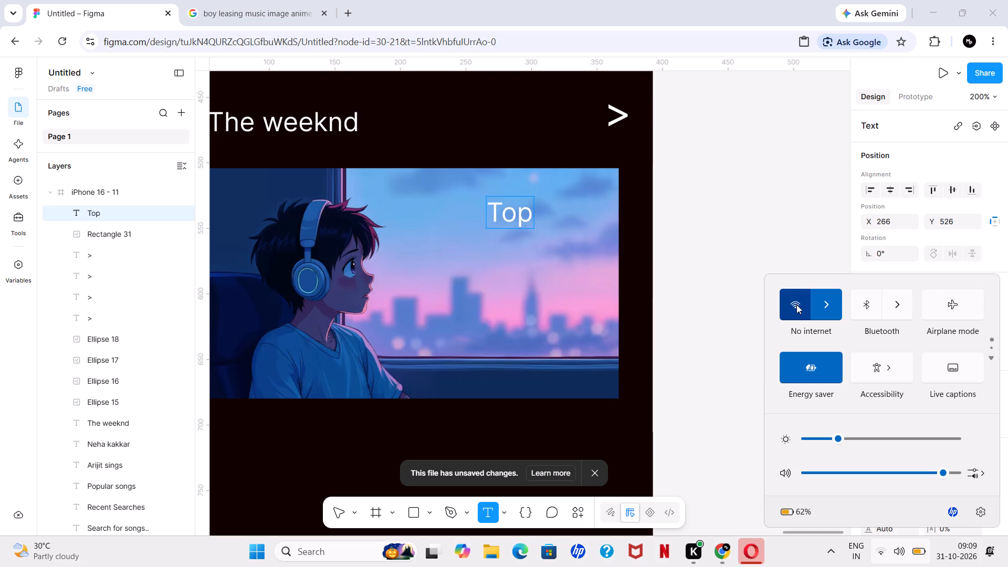
left_click(830, 308)
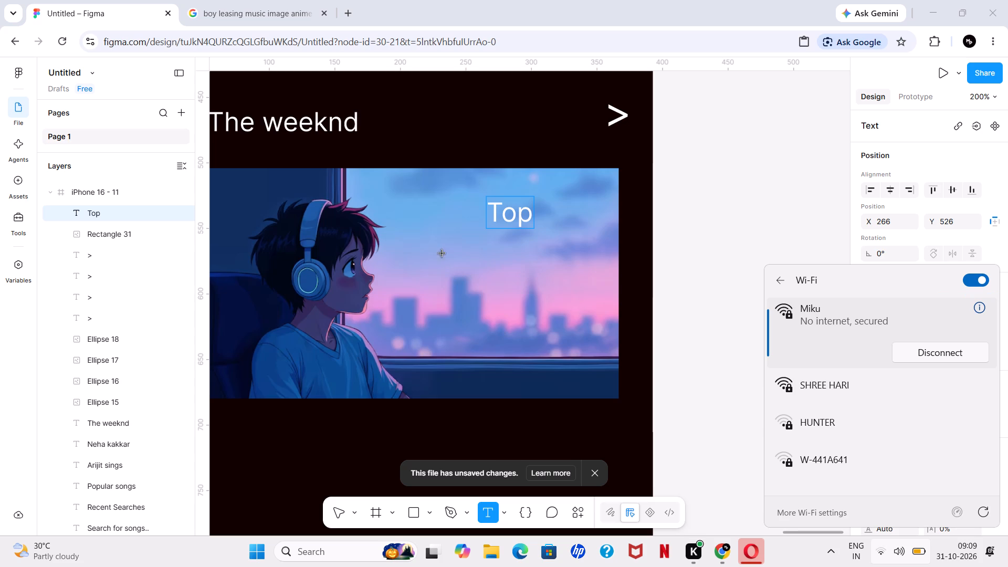
Extend the "Top" text over the anime boy image so it reads "Top 50".
left_click(532, 211)
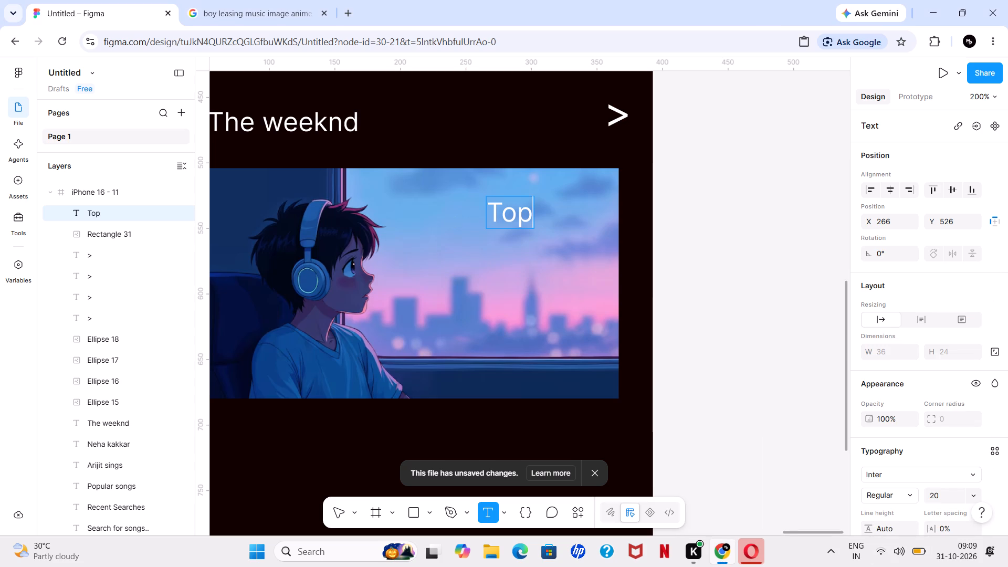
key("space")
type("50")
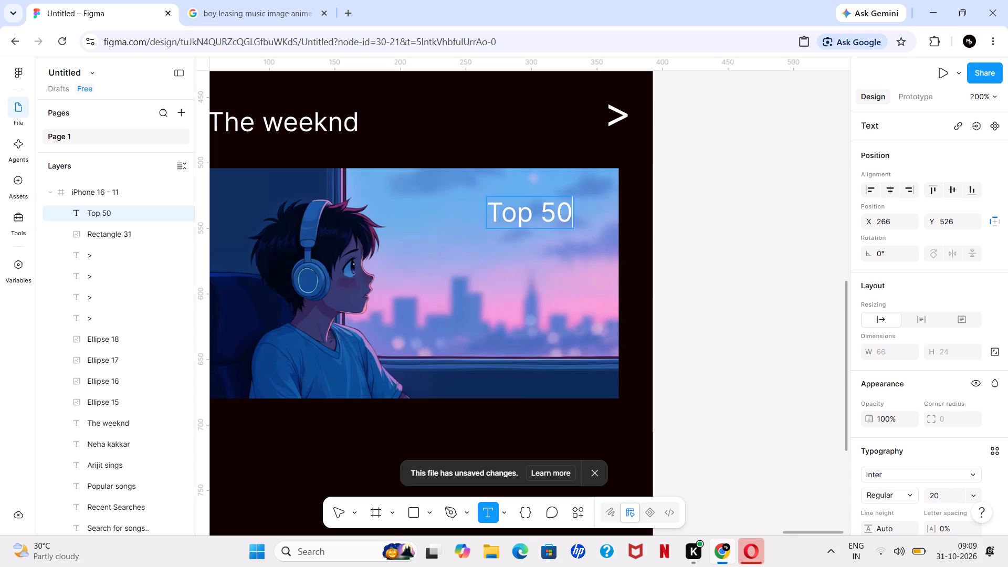
Start a new text at font size 20 below "Top 50" on the anime boy image.
left_click(521, 244)
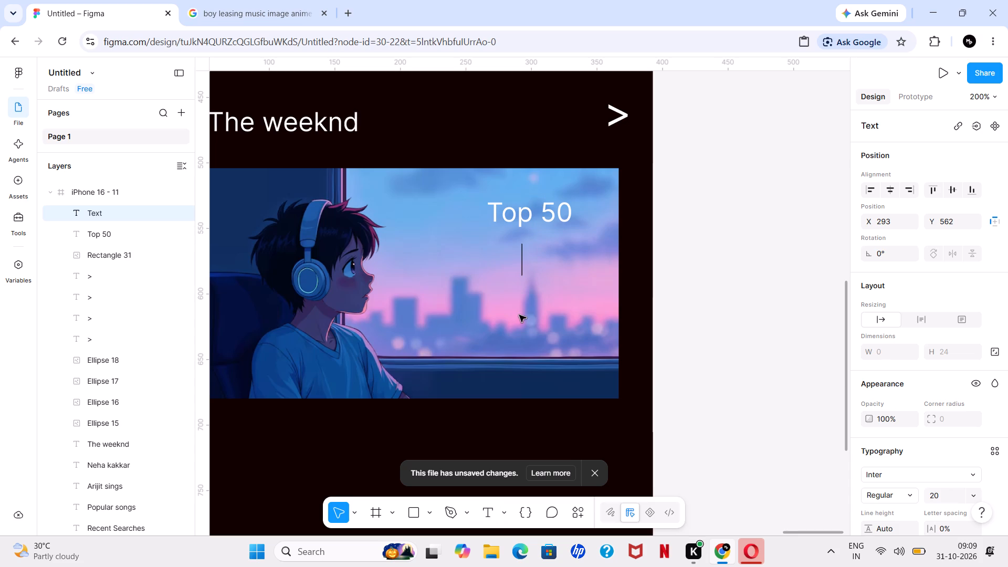
left_click(488, 517)
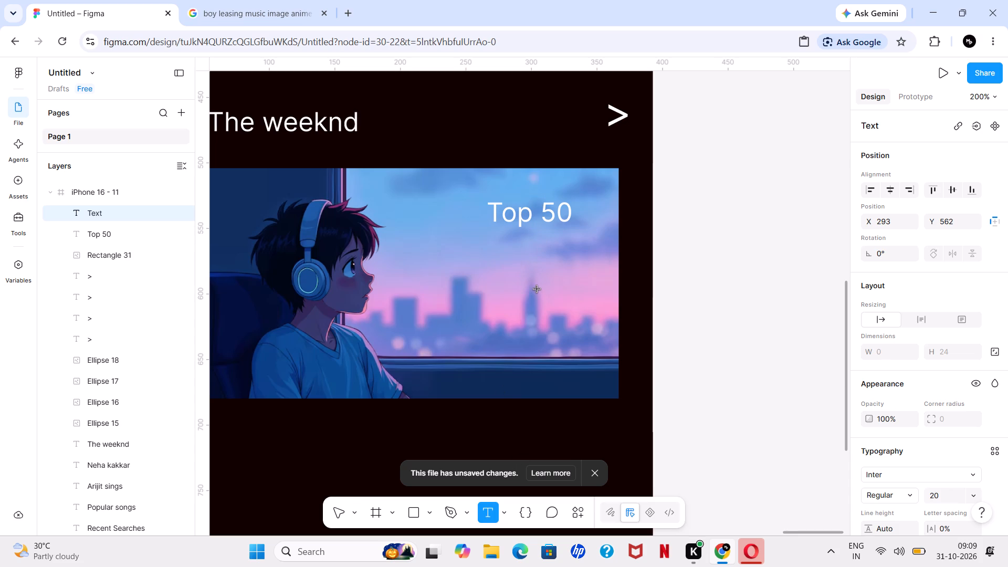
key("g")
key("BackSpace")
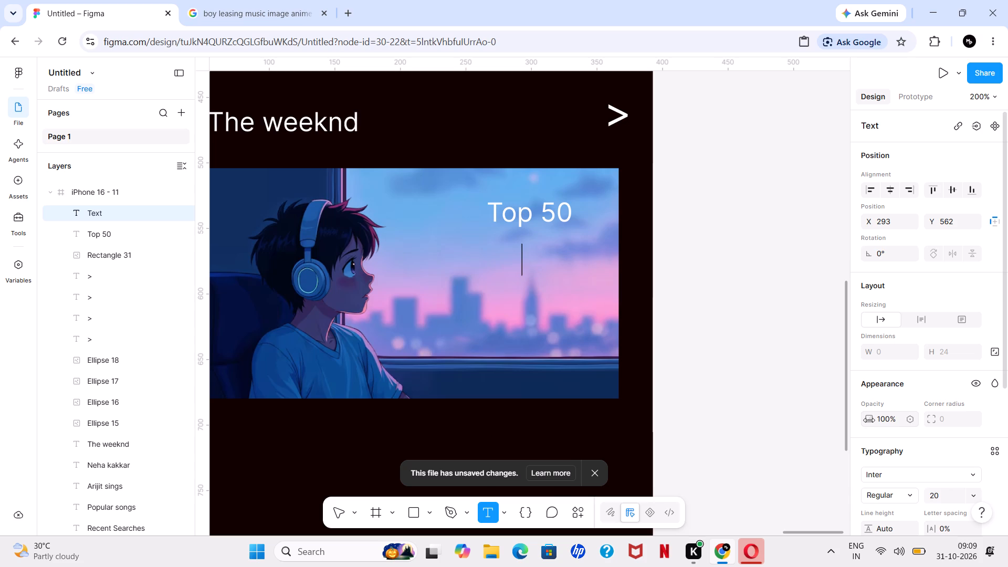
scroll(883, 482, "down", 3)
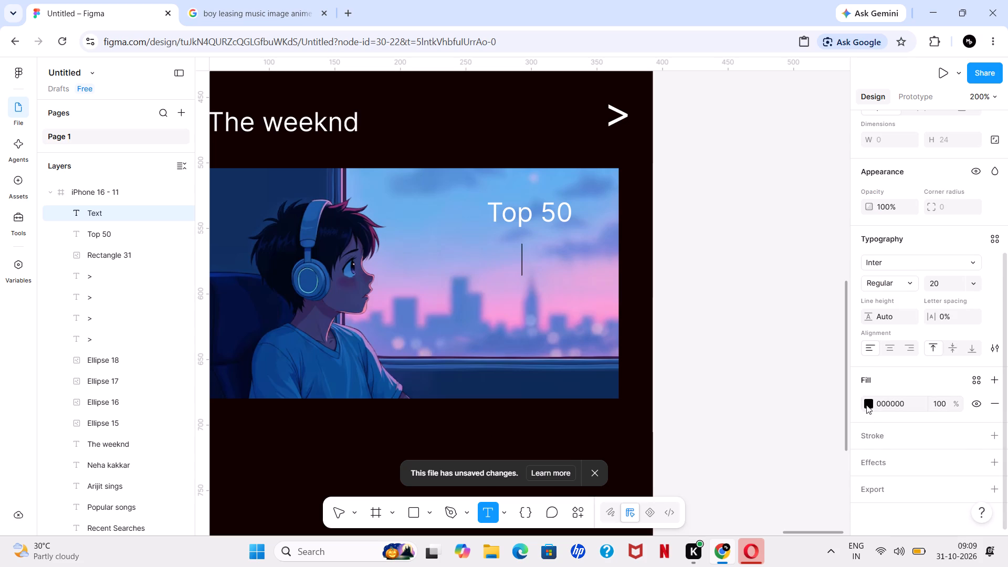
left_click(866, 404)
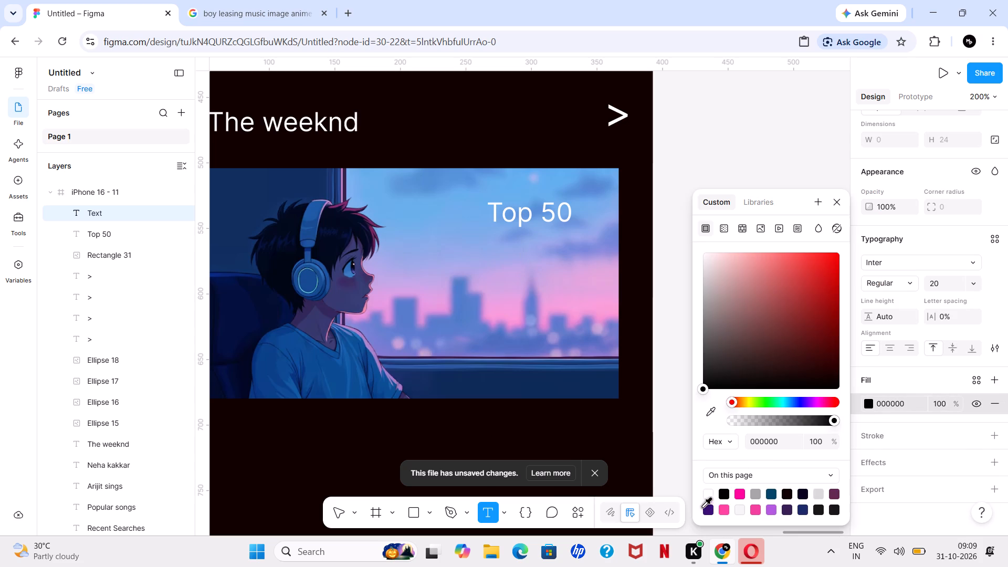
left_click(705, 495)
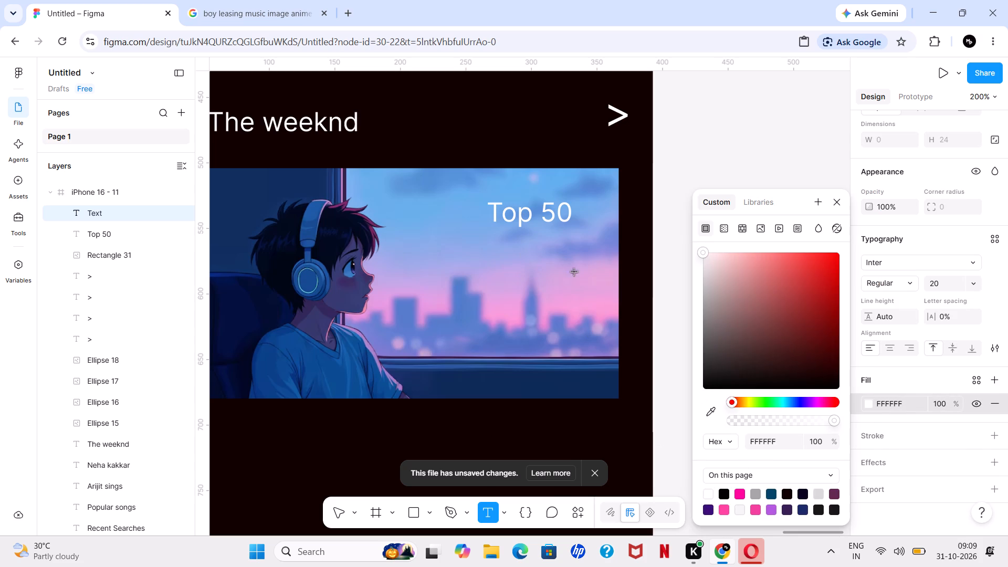
Add the text "Global" at font size 20 below "Top 50" on the anime boy image and colour it white (FFFFFF).
left_click(507, 248)
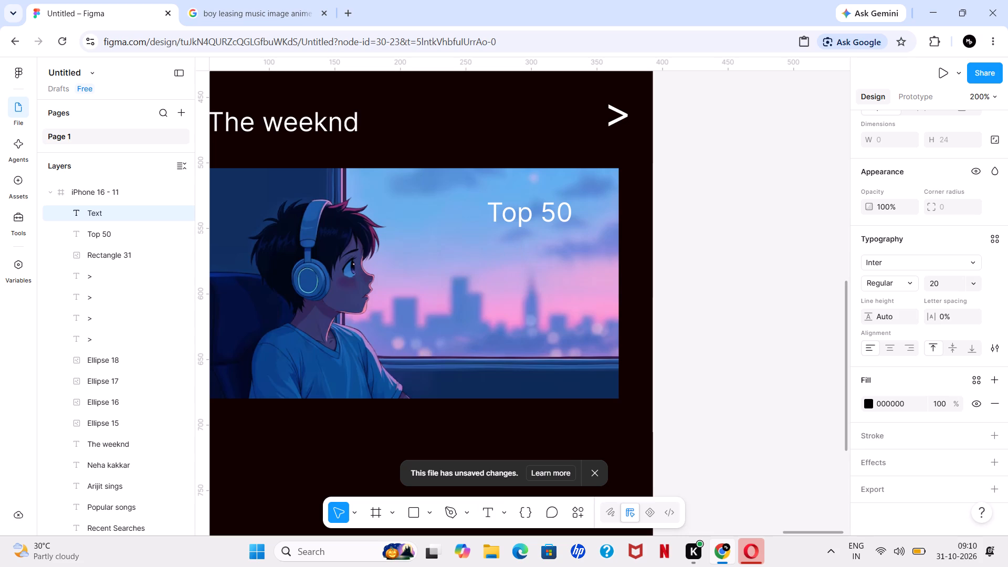
key("shift+g")
type("lp")
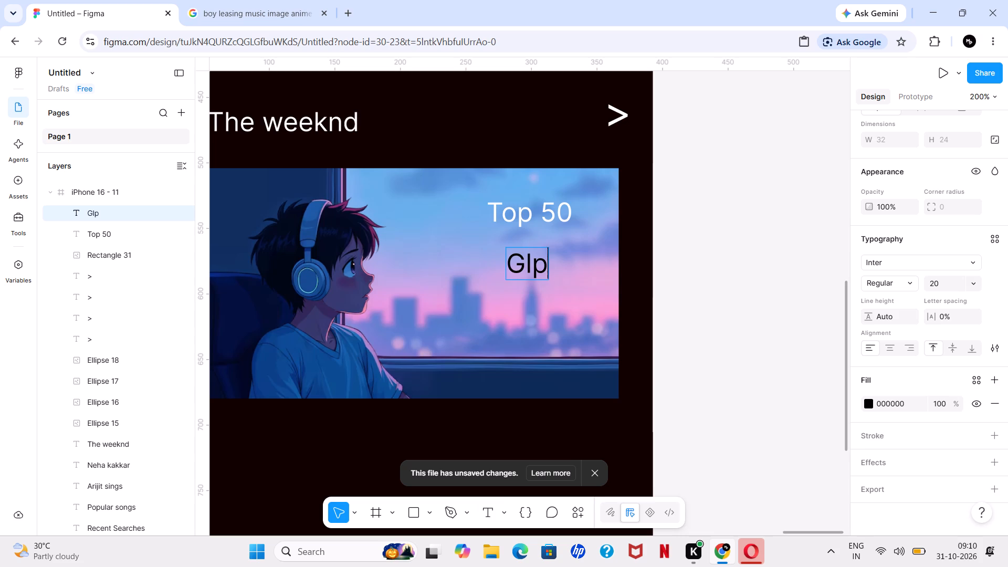
key("BackSpace")
key("o")
type("bal")
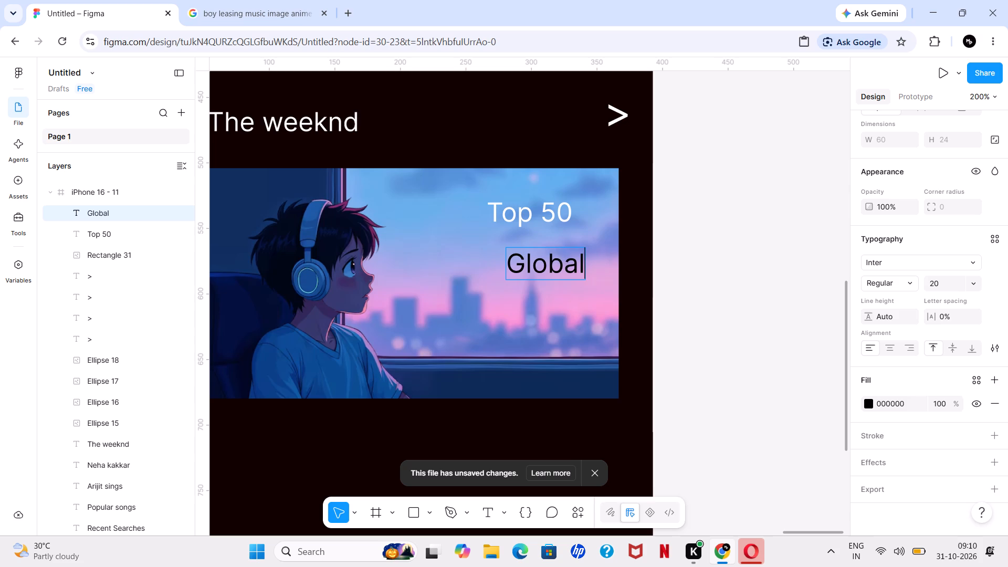
left_click_drag(582, 256, 540, 264)
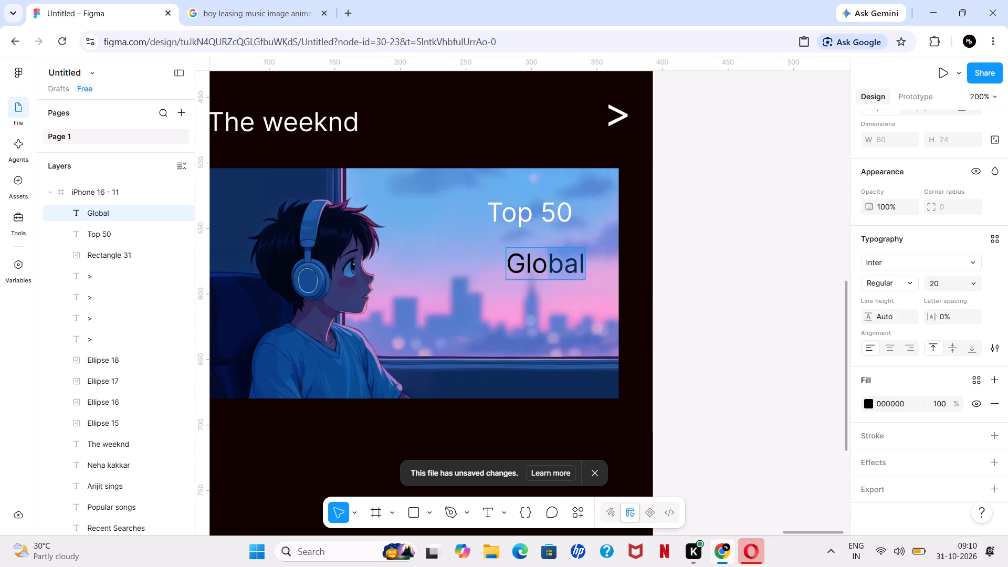
left_click_drag(540, 264, 510, 265)
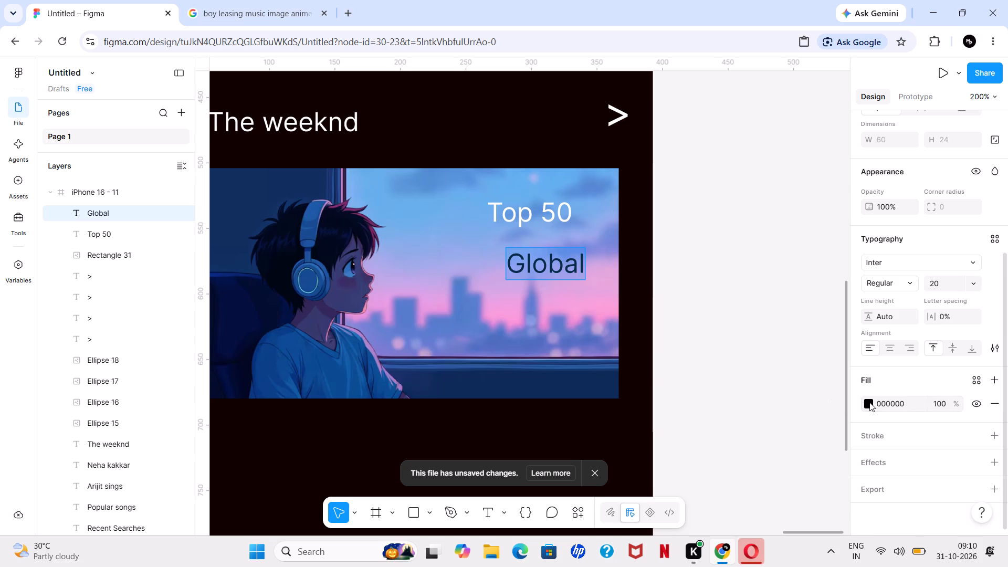
left_click(869, 402)
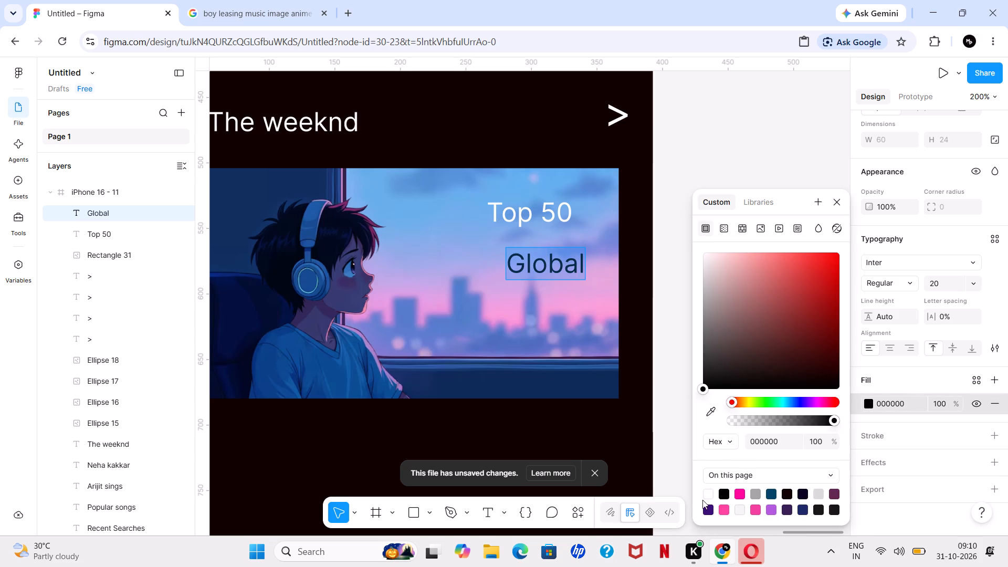
left_click(711, 496)
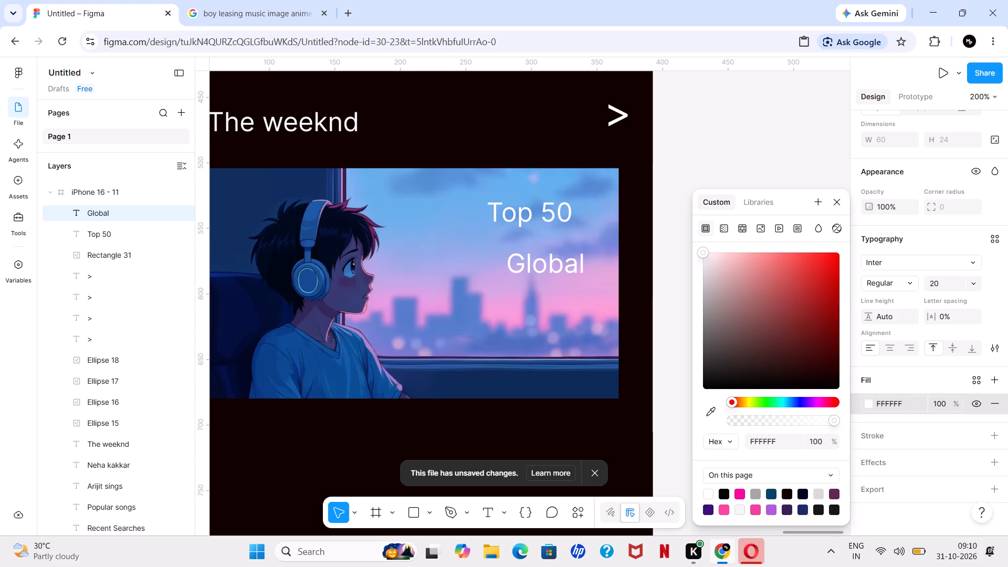
left_click(528, 274)
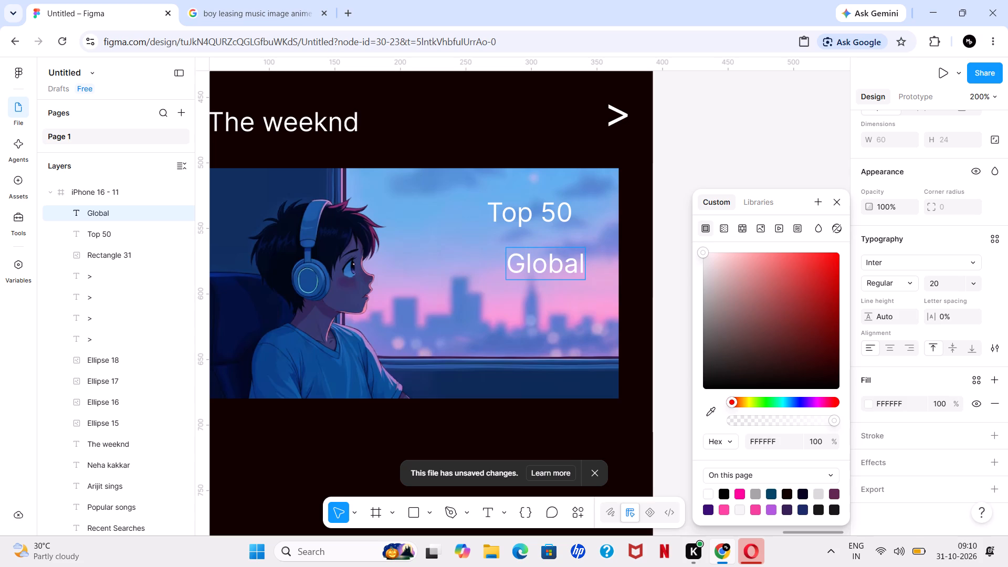
left_click_drag(583, 259, 492, 271)
left_click(509, 318)
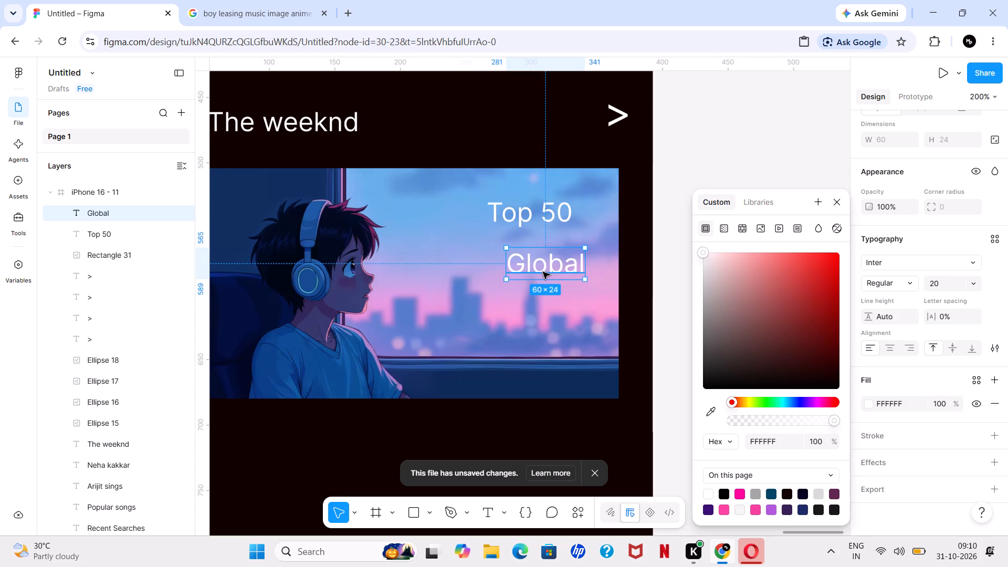
Move the "Global" text up to just beneath "Top 50", at about X 293, Y 545.
left_click_drag(542, 274, 555, 247)
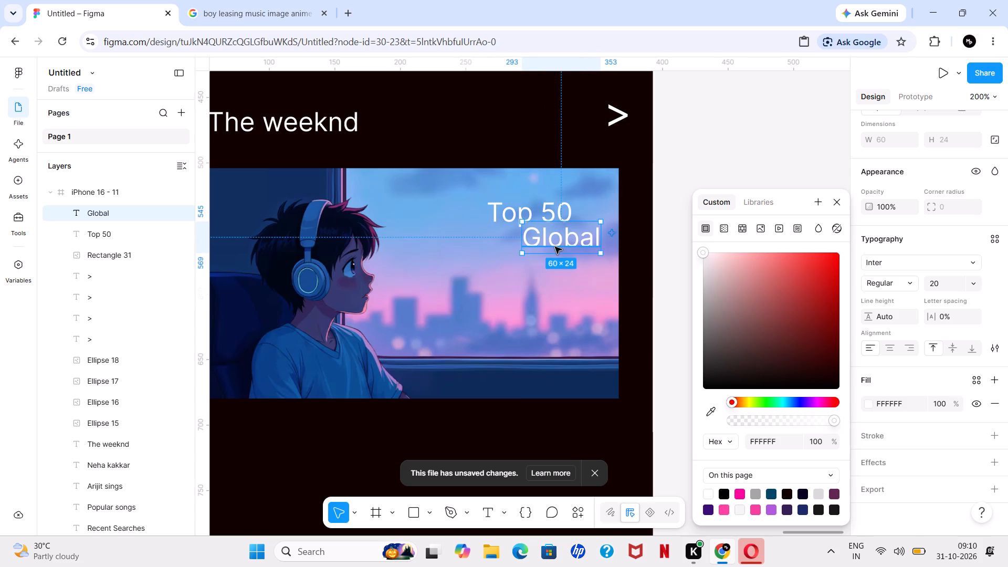
left_click(510, 340)
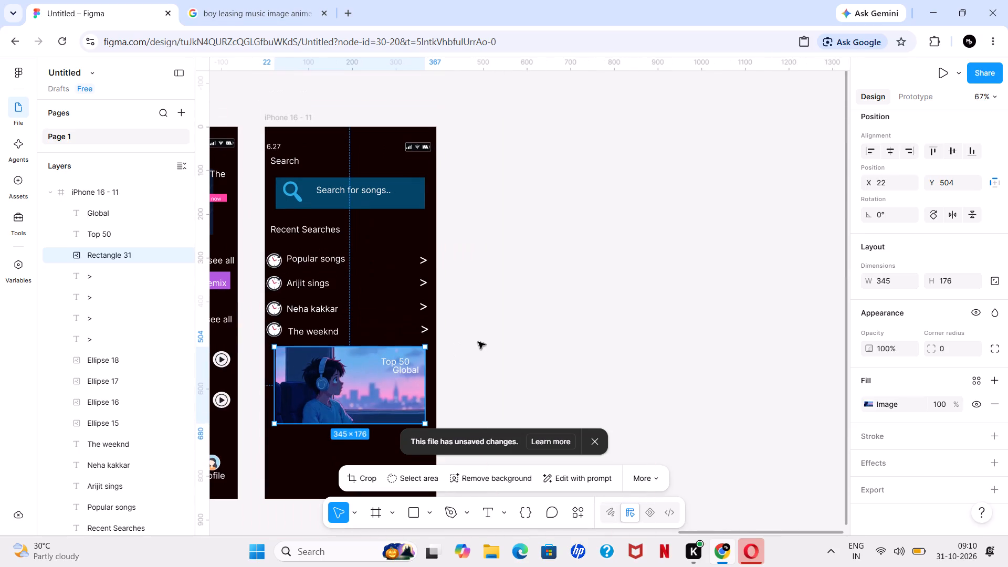
Review the music app screens across the canvas, from iPhone 16 - 1 through iPhone 16 - 11.
left_click(478, 342)
scroll(482, 340, "right", 7)
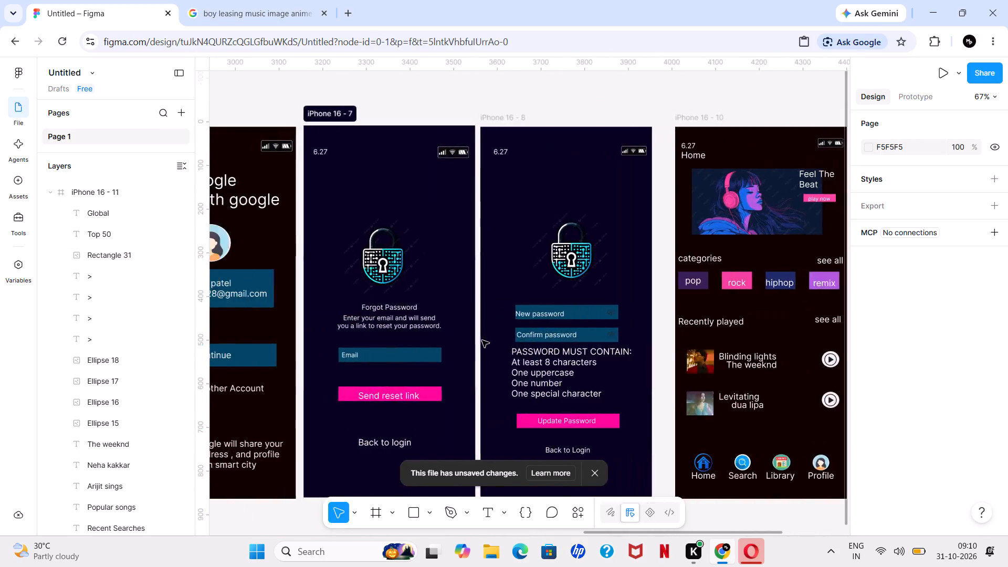
scroll(482, 340, "right", 8)
scroll(482, 340, "left", 2)
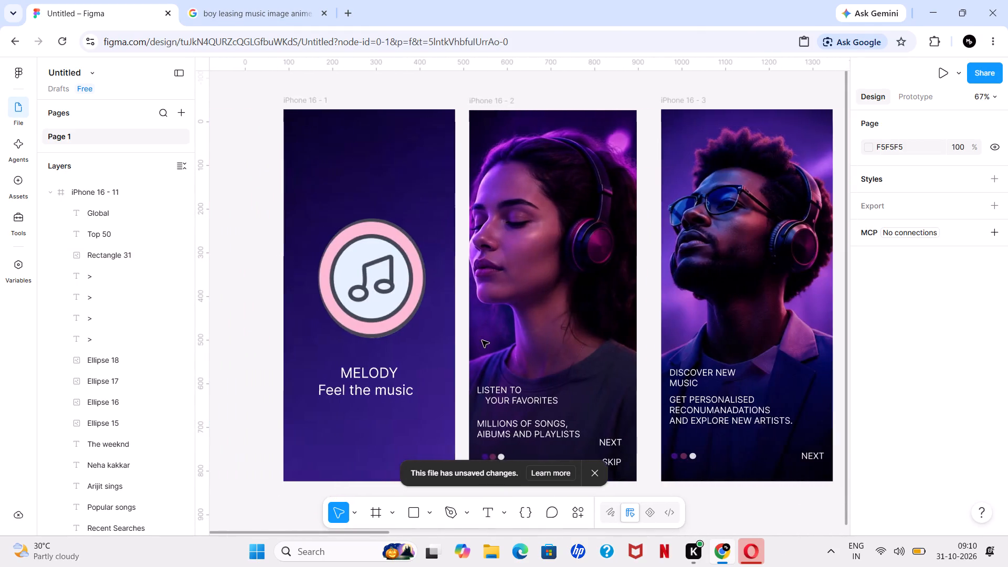
scroll(482, 340, "left", 8)
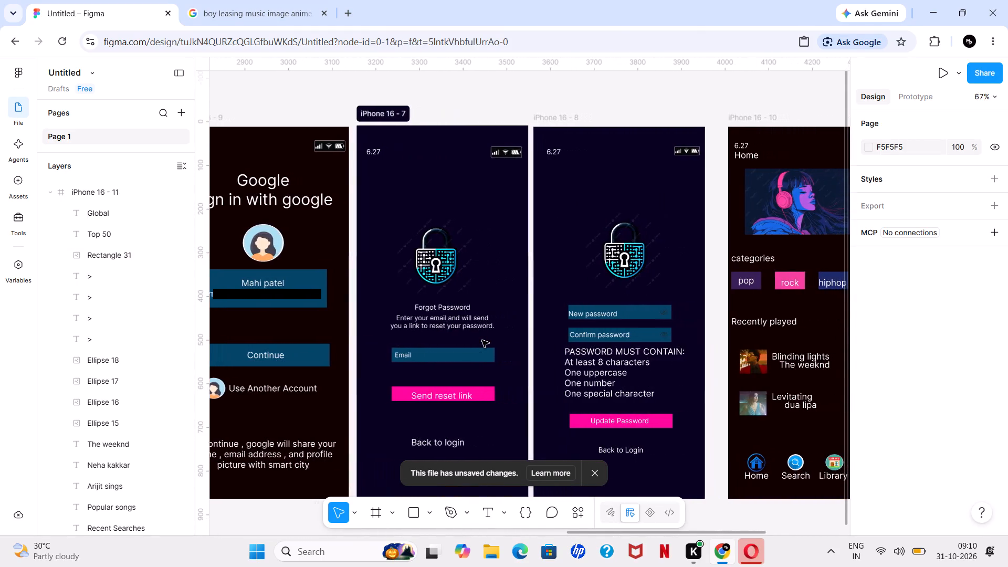
scroll(482, 340, "left", 4)
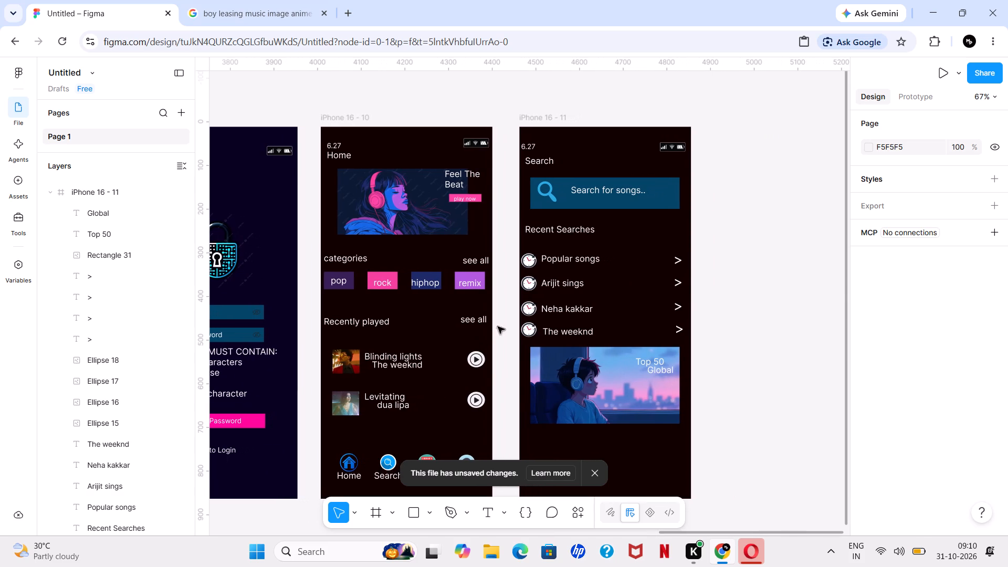
Close the browser window, leaving the Figma file with its pending changes unsaved.
left_click(980, 6)
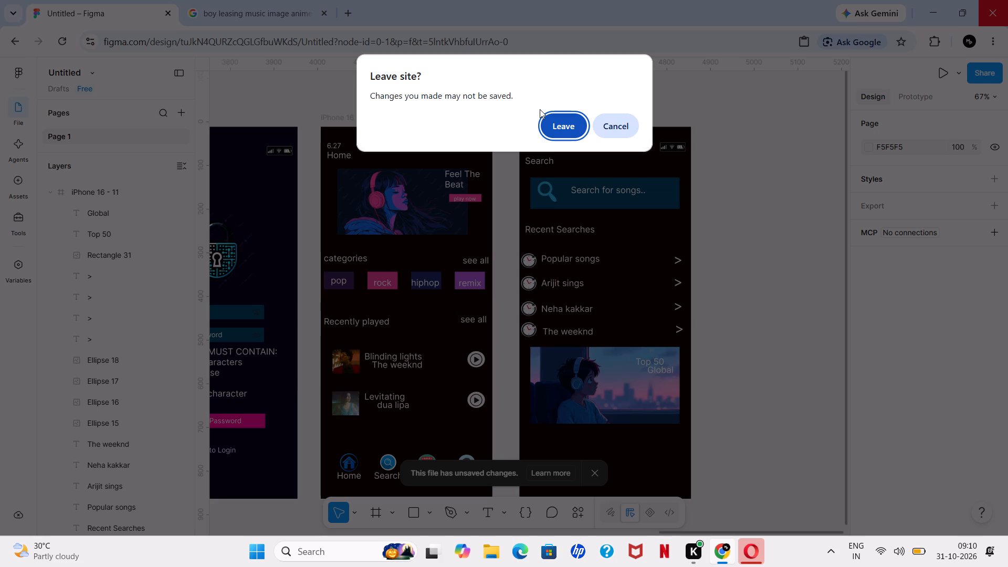
left_click(571, 125)
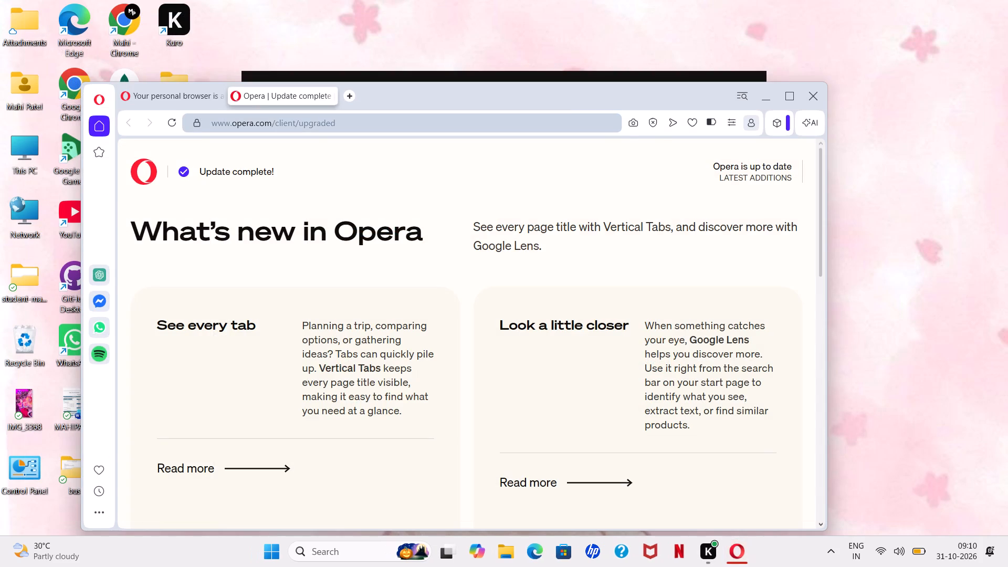